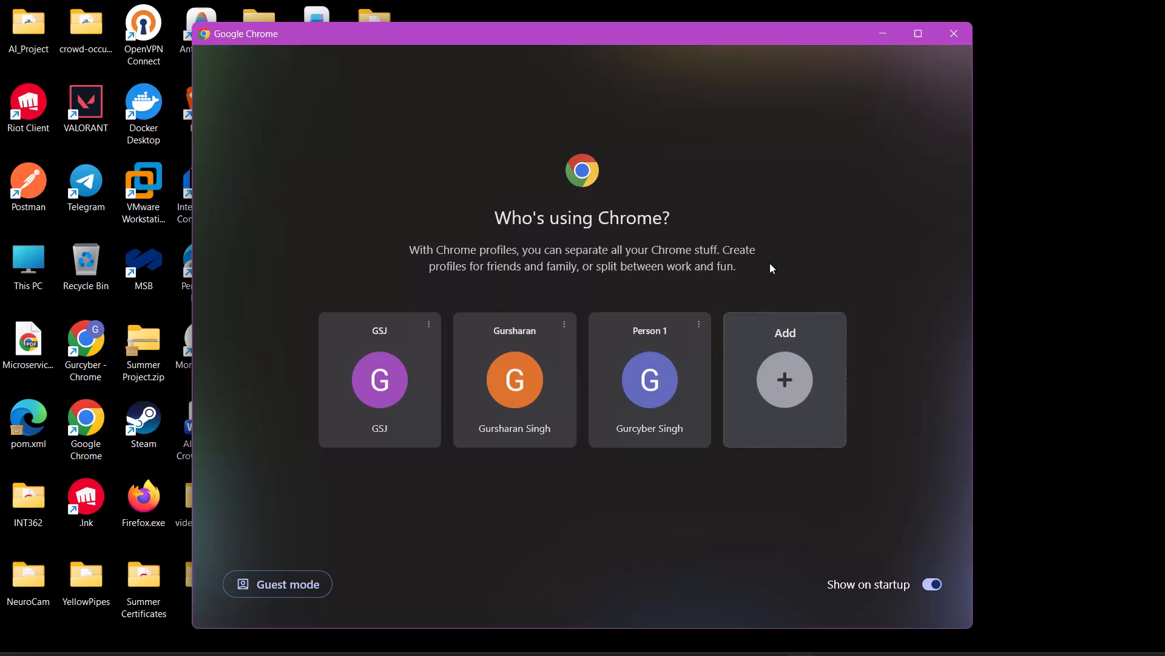
# Close the Chrome profile chooser and switch to Microsoft Edge.
pyautogui.click(947, 35)
pyautogui.click(661, 650)
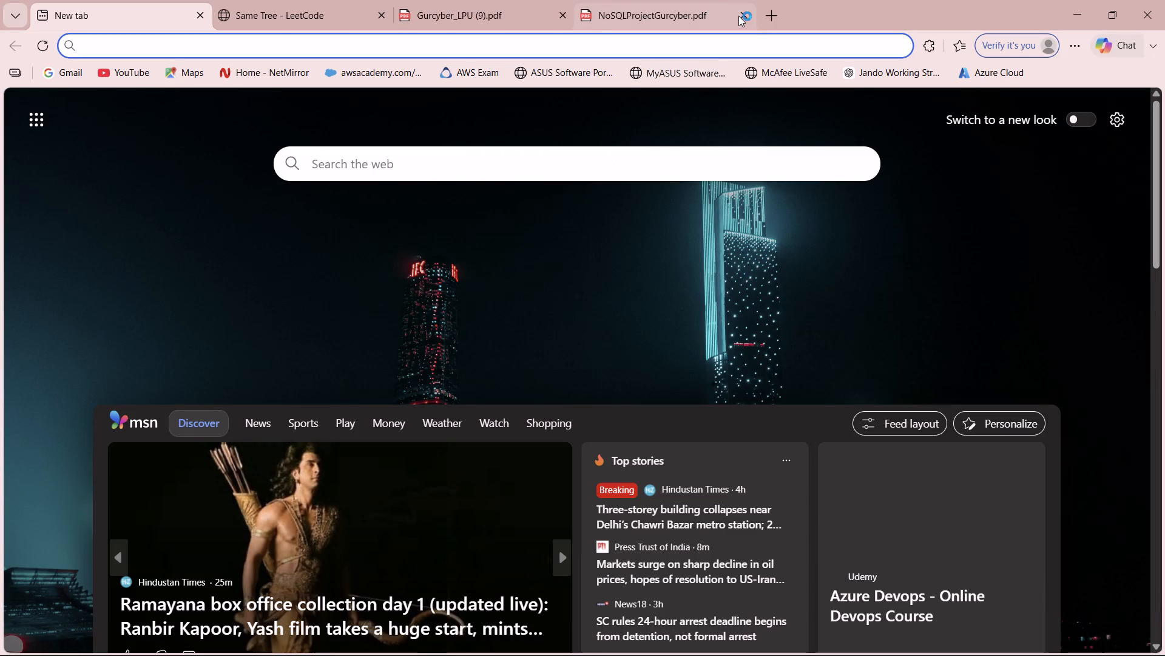
# Close the two PDF tabs and the Same Tree LeetCode tab, keeping only the new tab open.
pyautogui.click(742, 18)
pyautogui.click(566, 13)
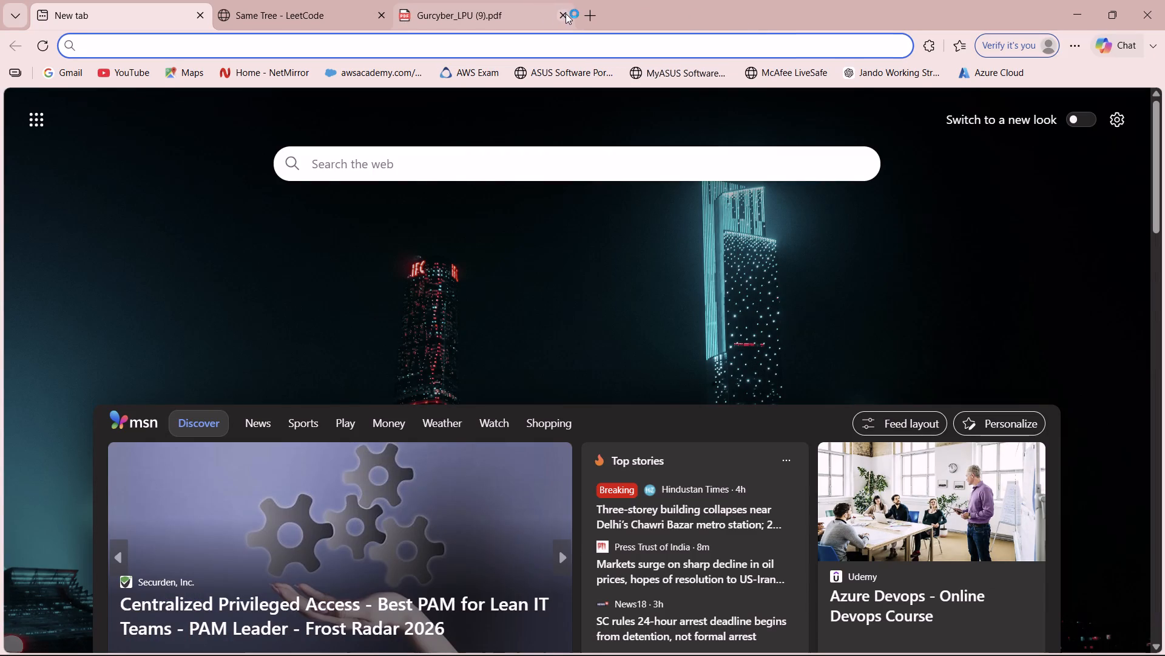
pyautogui.click(383, 16)
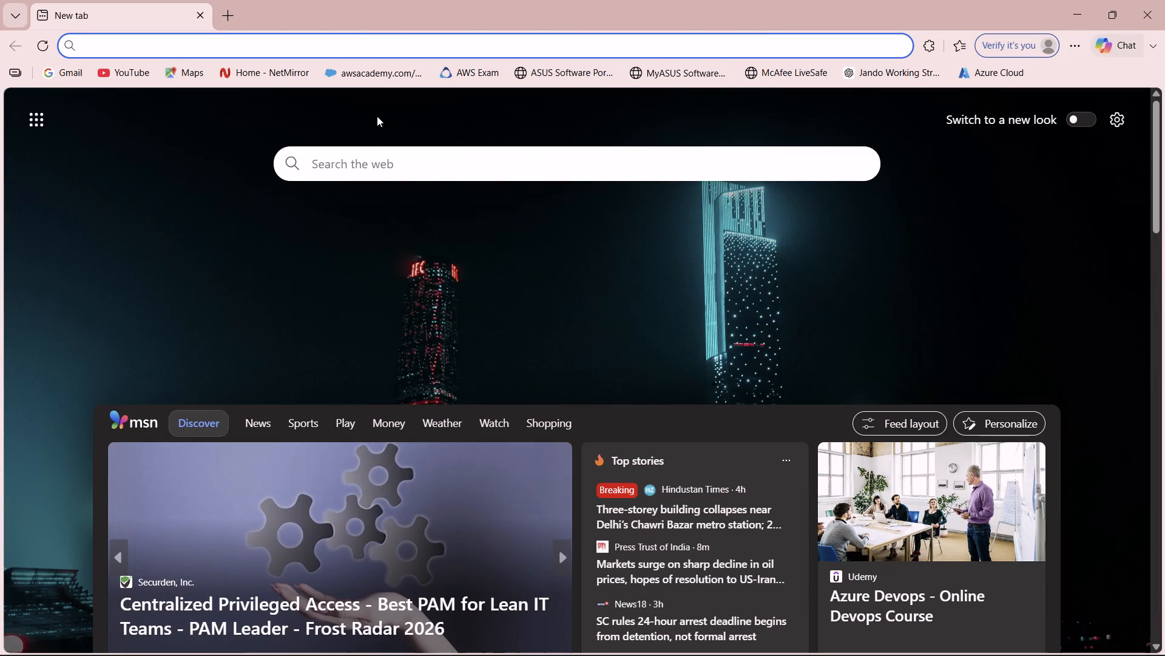
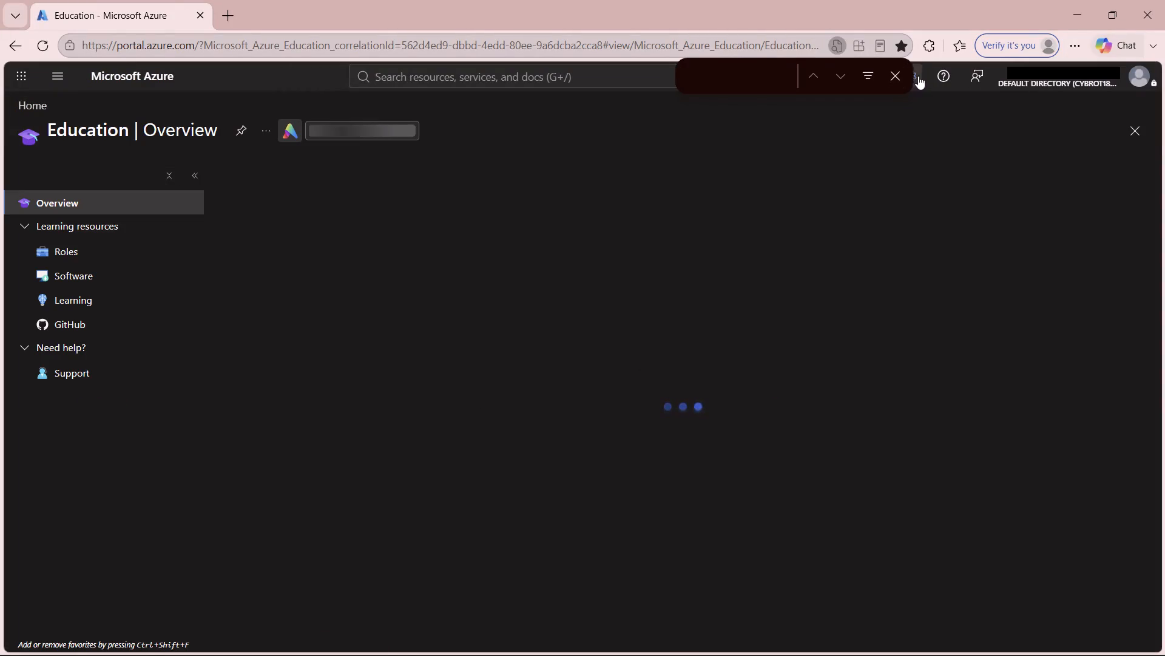
# Close the find bar covering the Azure portal's Education page.
pyautogui.click(901, 77)
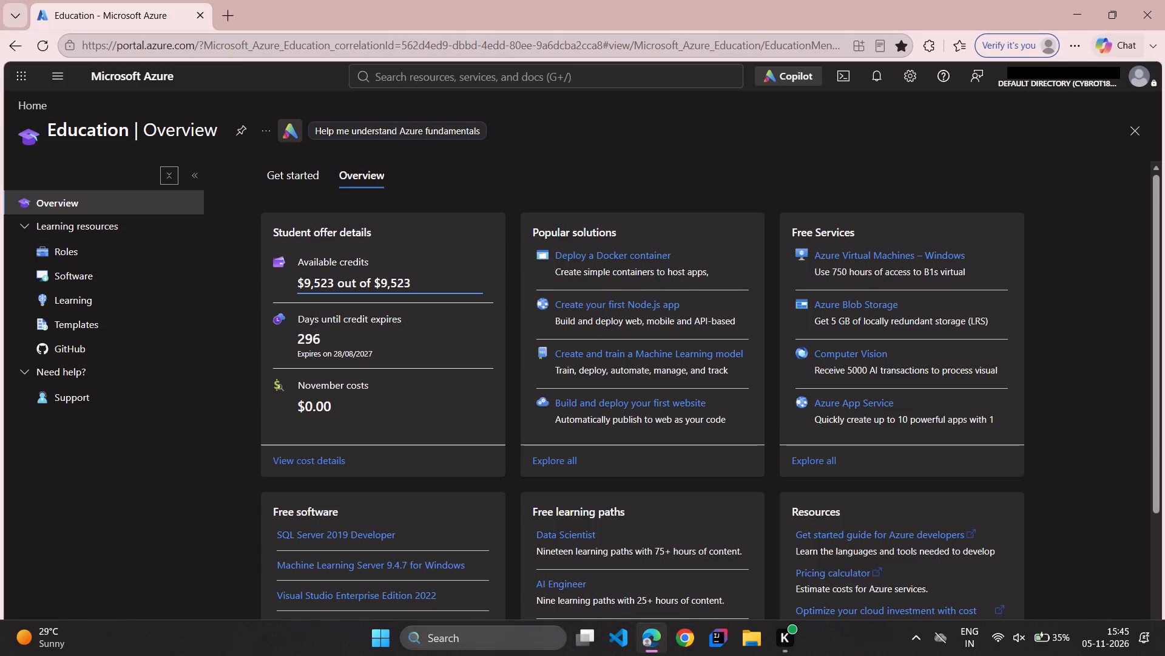
# Open Word and create a blank document.
pyautogui.click(501, 632)
pyautogui.press('w')
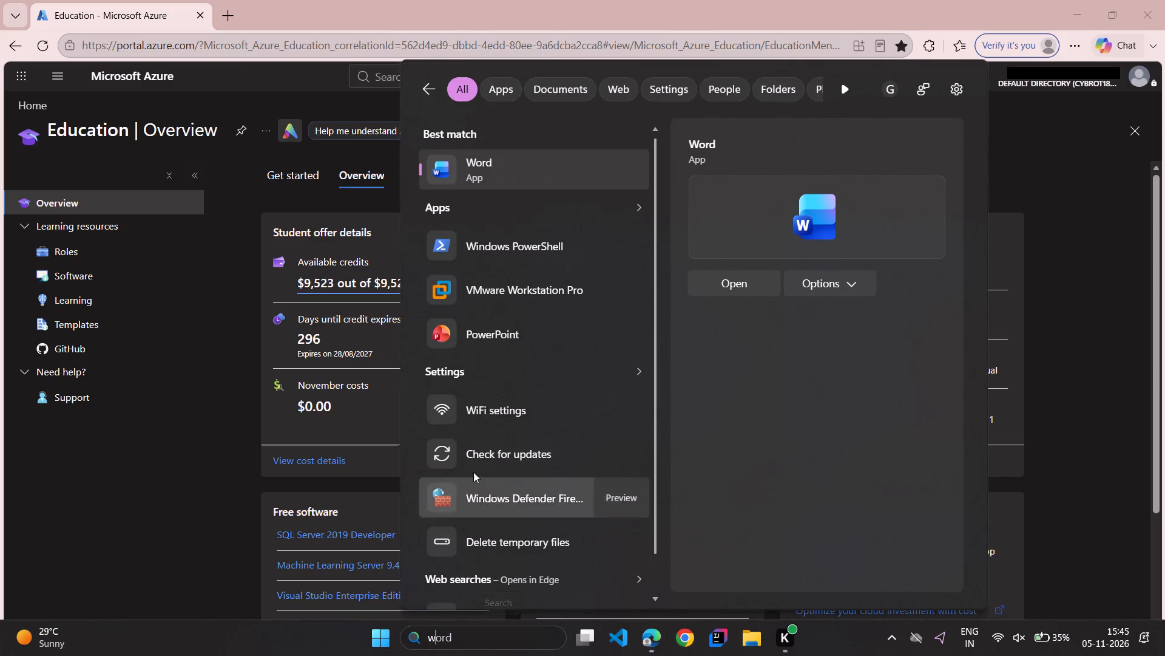
pyautogui.click(766, 287)
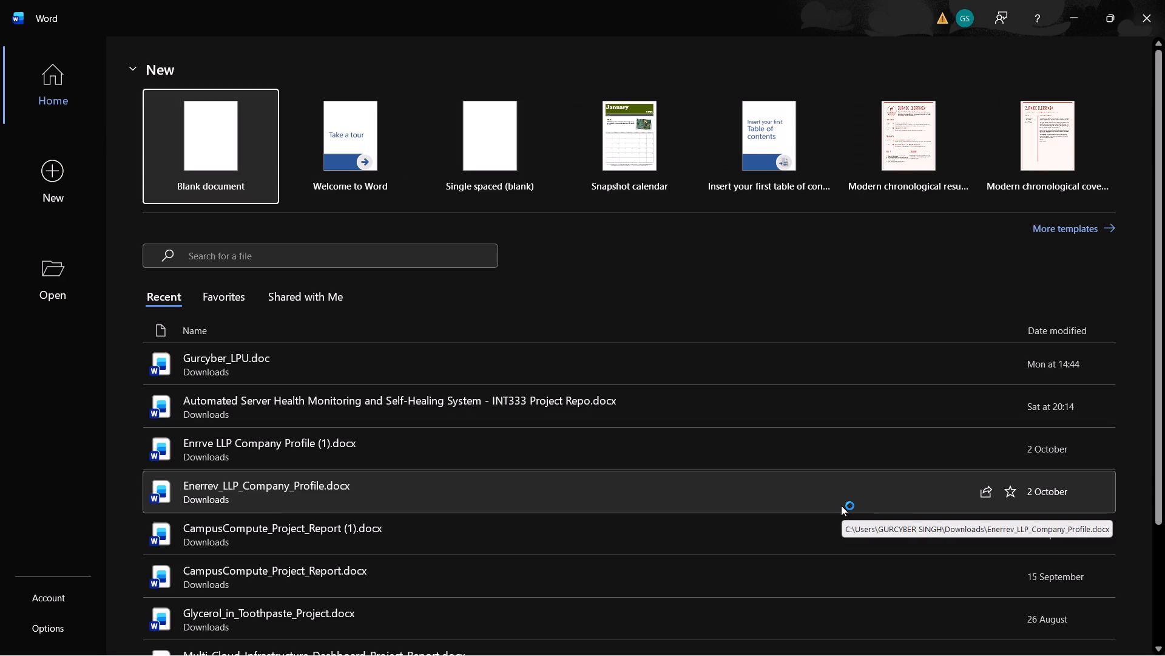
pyautogui.click(204, 166)
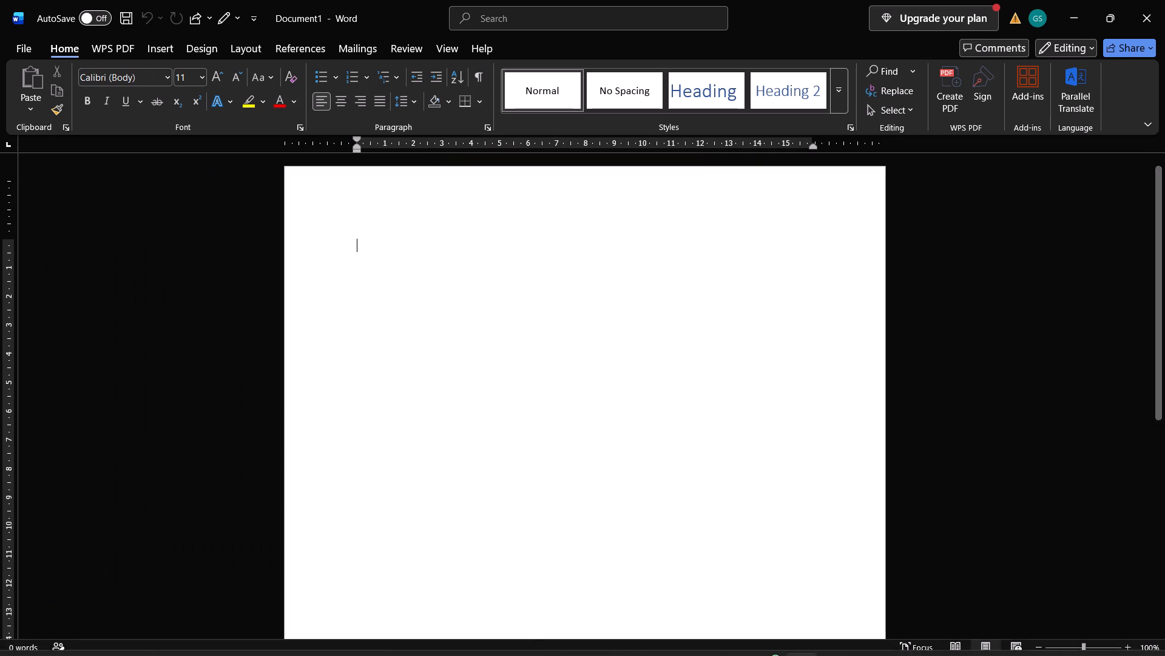
# Switch back to Microsoft Edge, search the Azure portal for "sto" and open the storage accounts service.
pyautogui.click(630, 646)
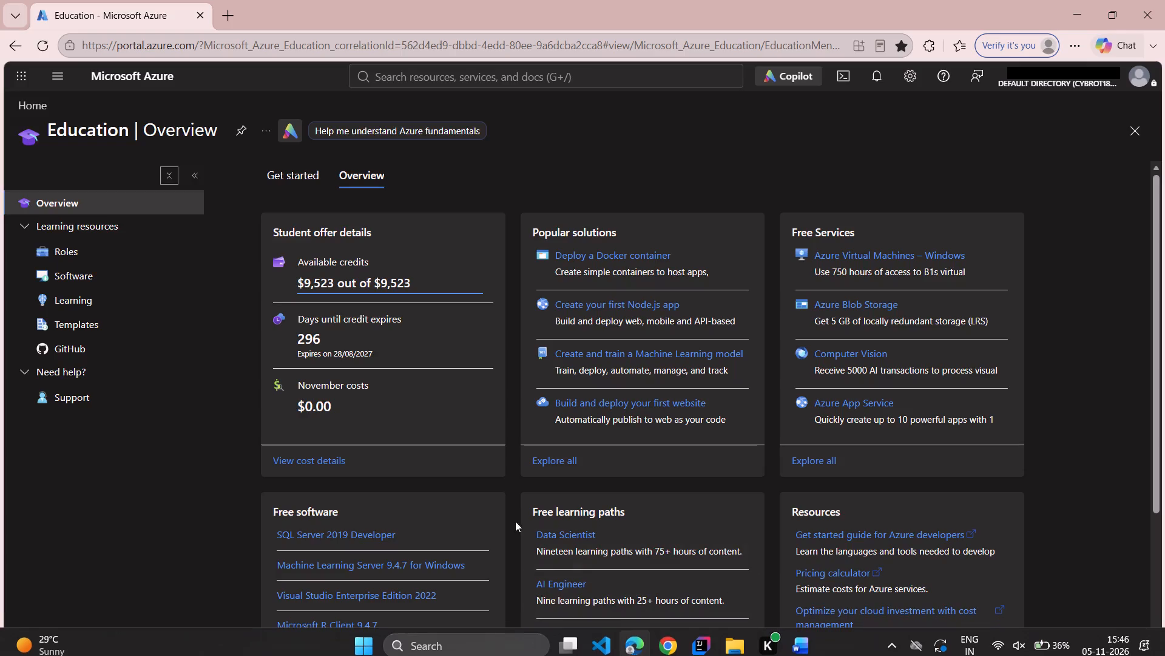
pyautogui.click(474, 83)
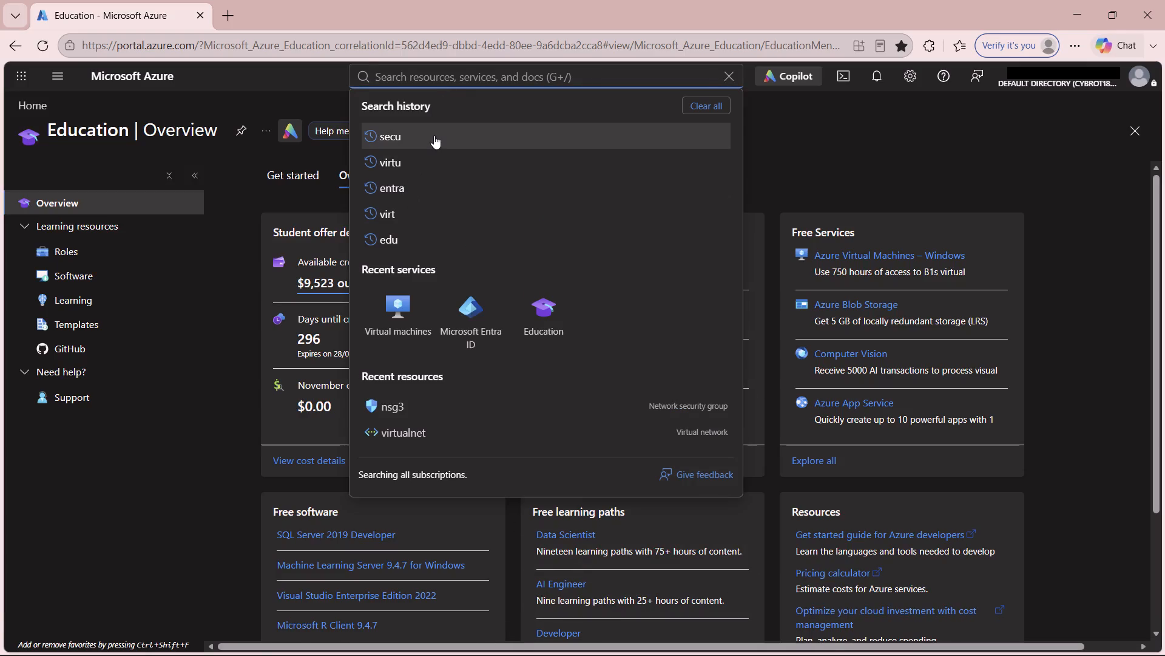
pyautogui.press('s')
pyautogui.press('t')
pyautogui.press('o')
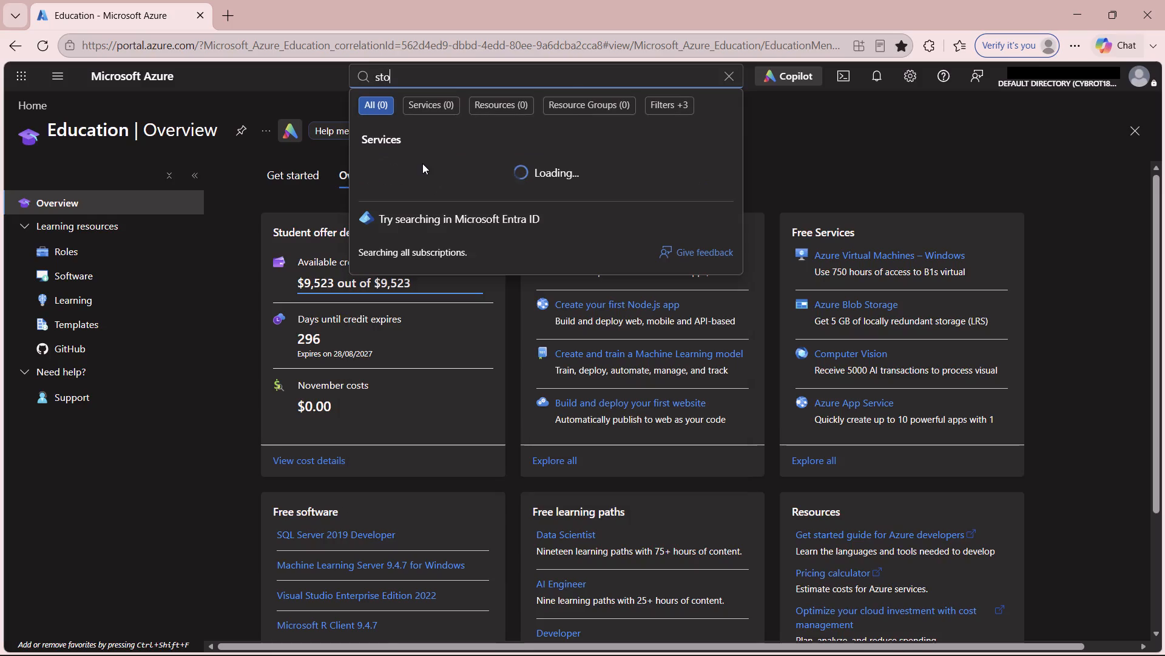
pyautogui.click(434, 164)
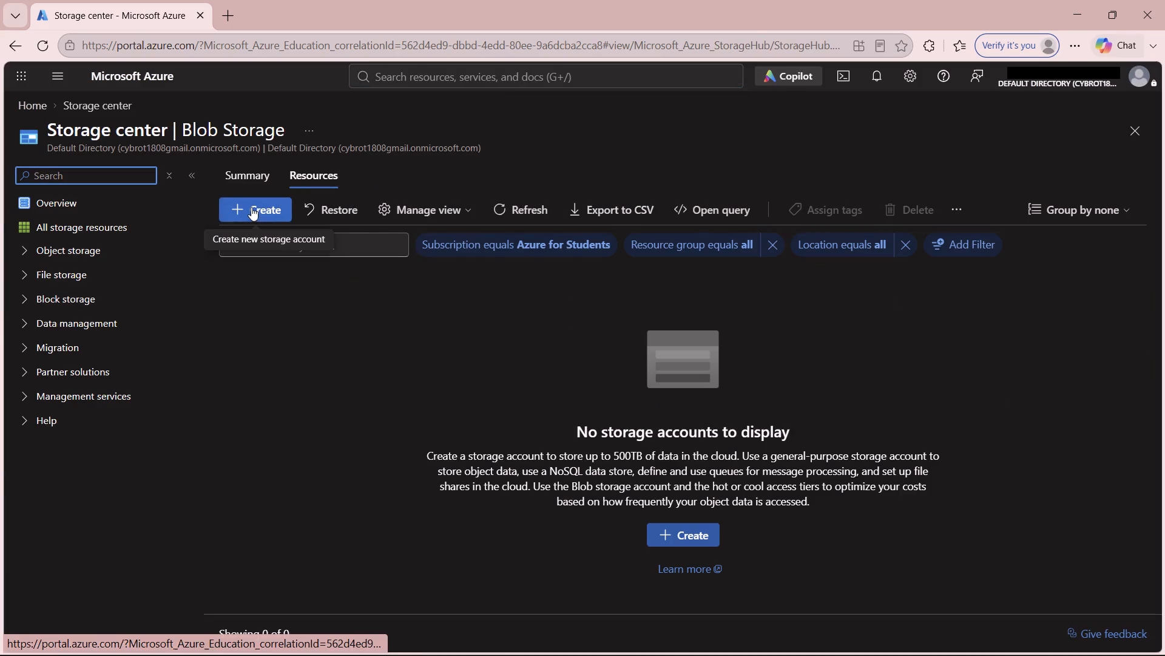
# Start creating a new storage account and assign it to the RGGroup resource group.
pyautogui.click(251, 207)
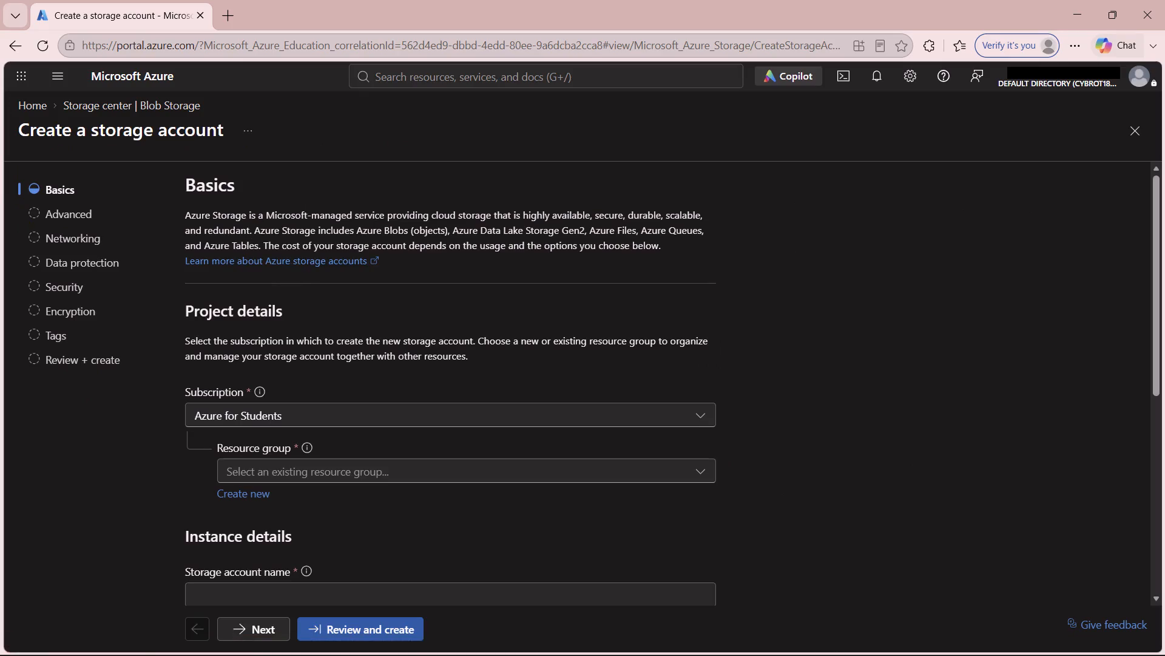
pyautogui.scroll(-2, 561, 340)
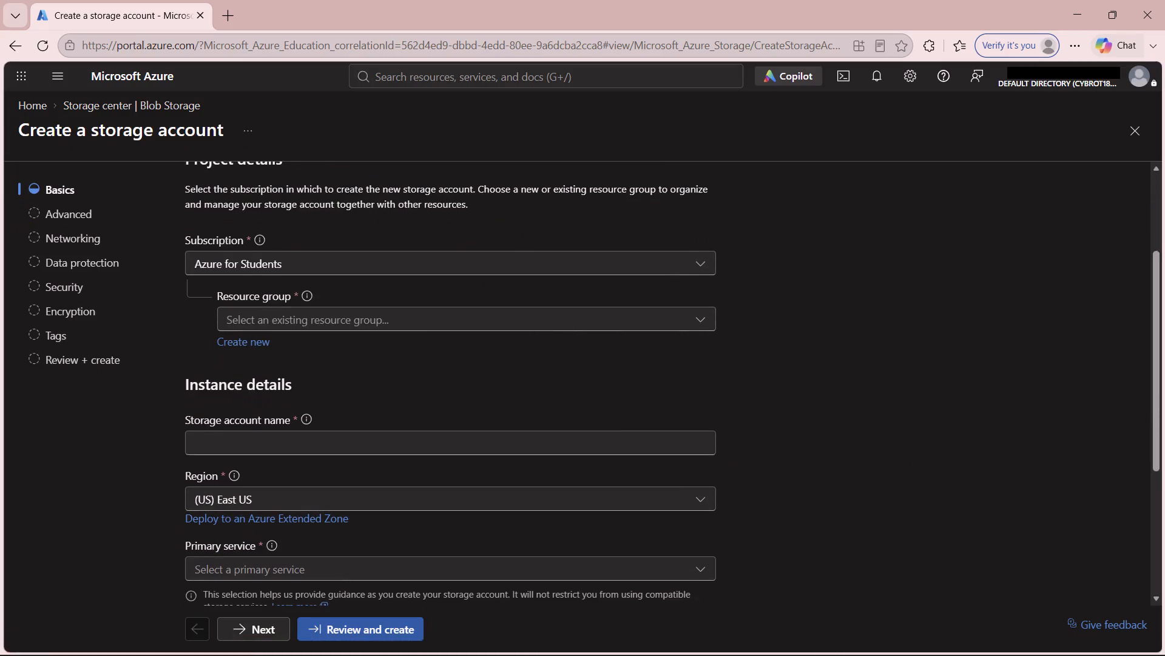
pyautogui.click(487, 311)
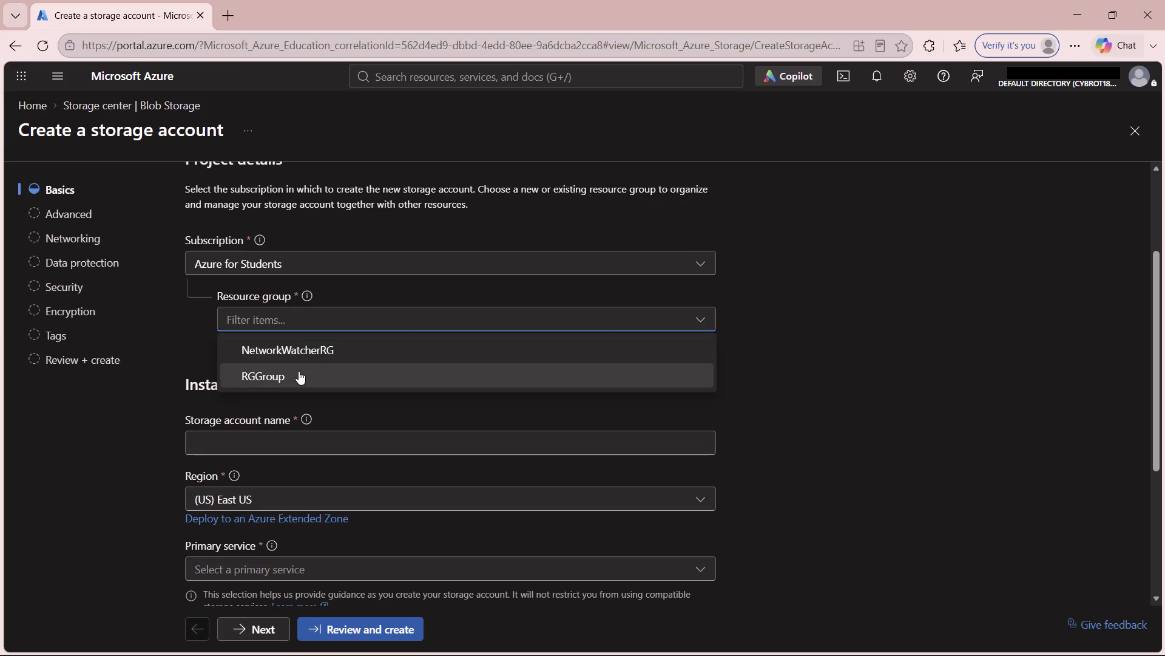
pyautogui.click(299, 371)
# Name the storage account ca2practical and set its region to (Asia Pacific) Central India.
pyautogui.scroll(-1, 342, 354)
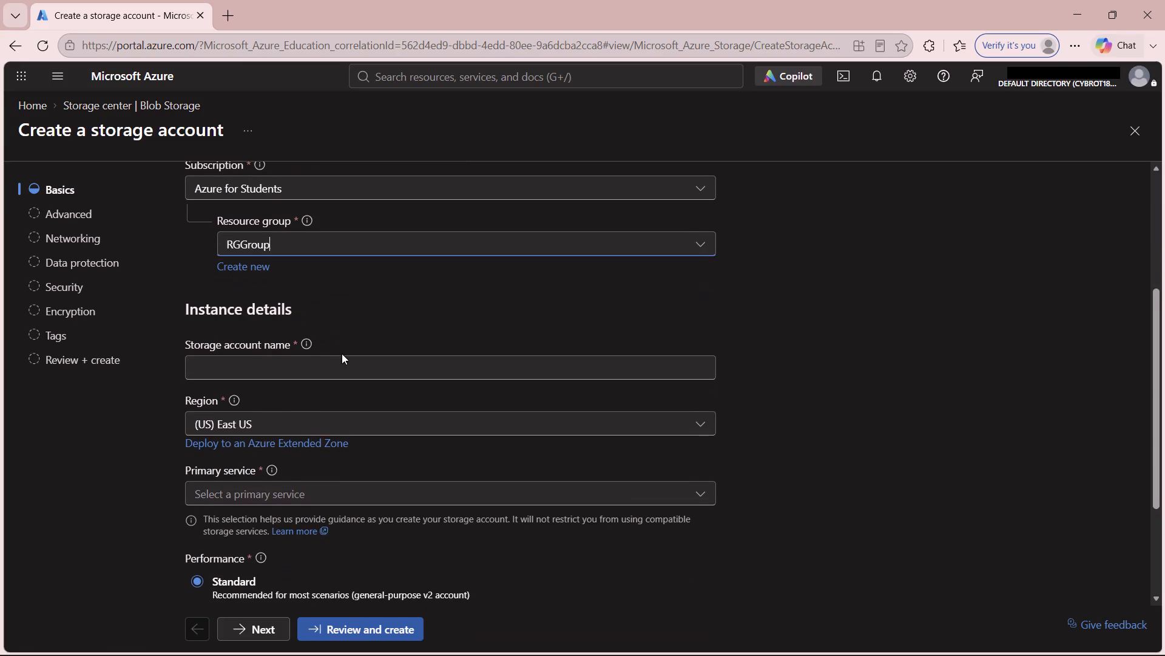
pyautogui.click(320, 367)
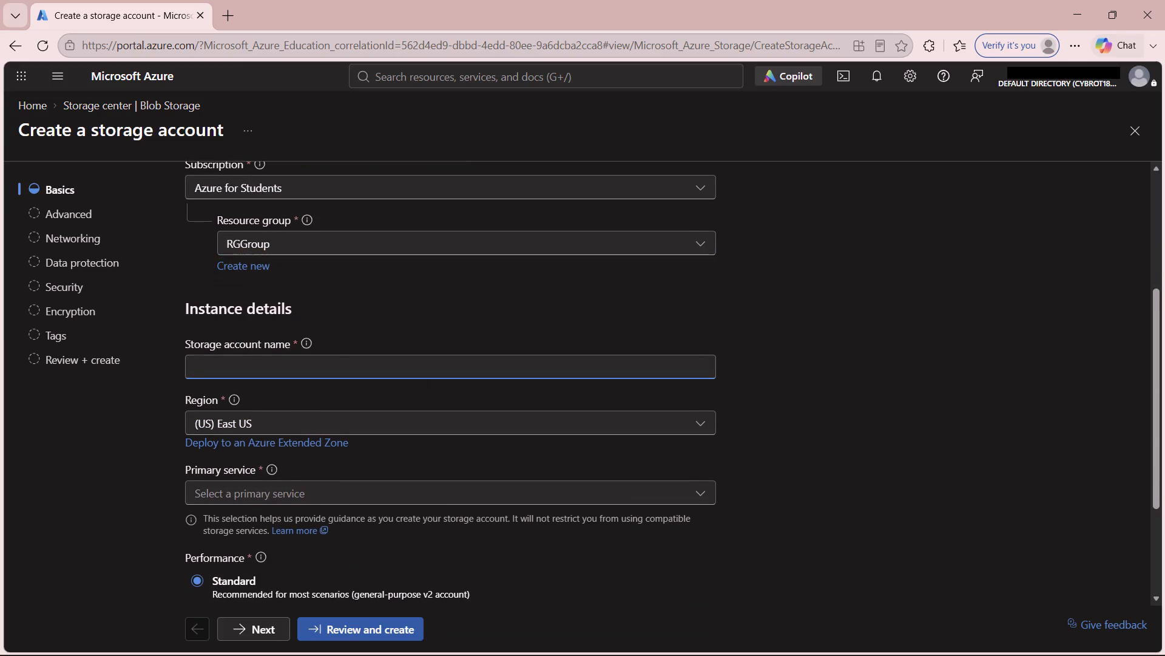
pyautogui.write('ca')
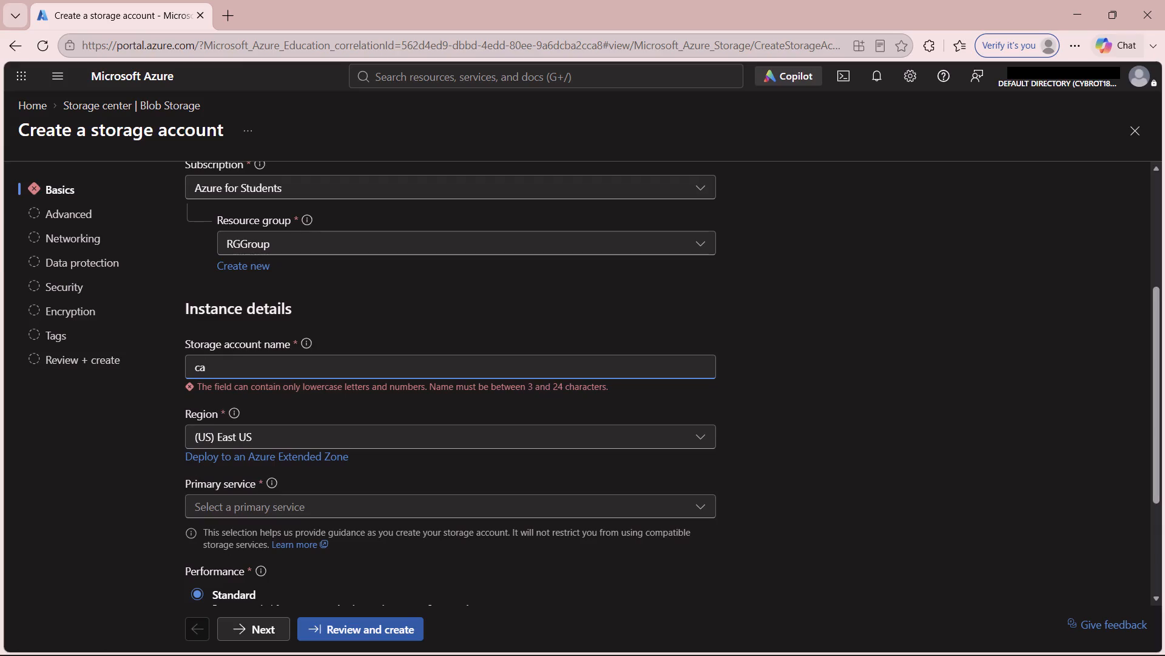
pyautogui.press('2')
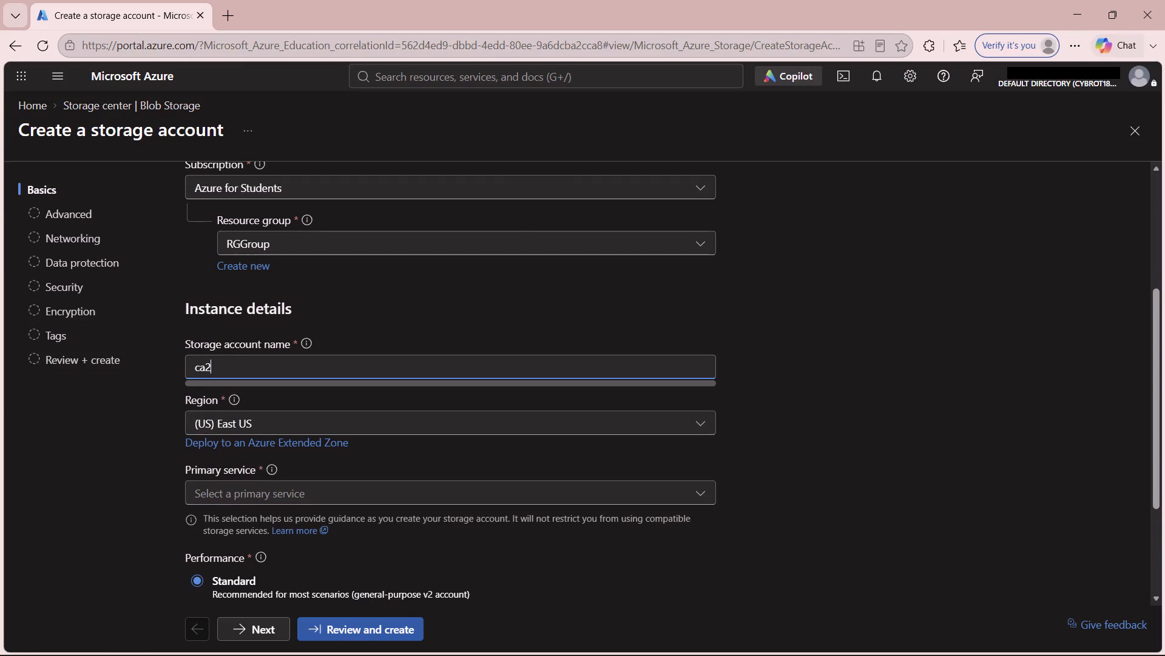
pyautogui.write('practicle')
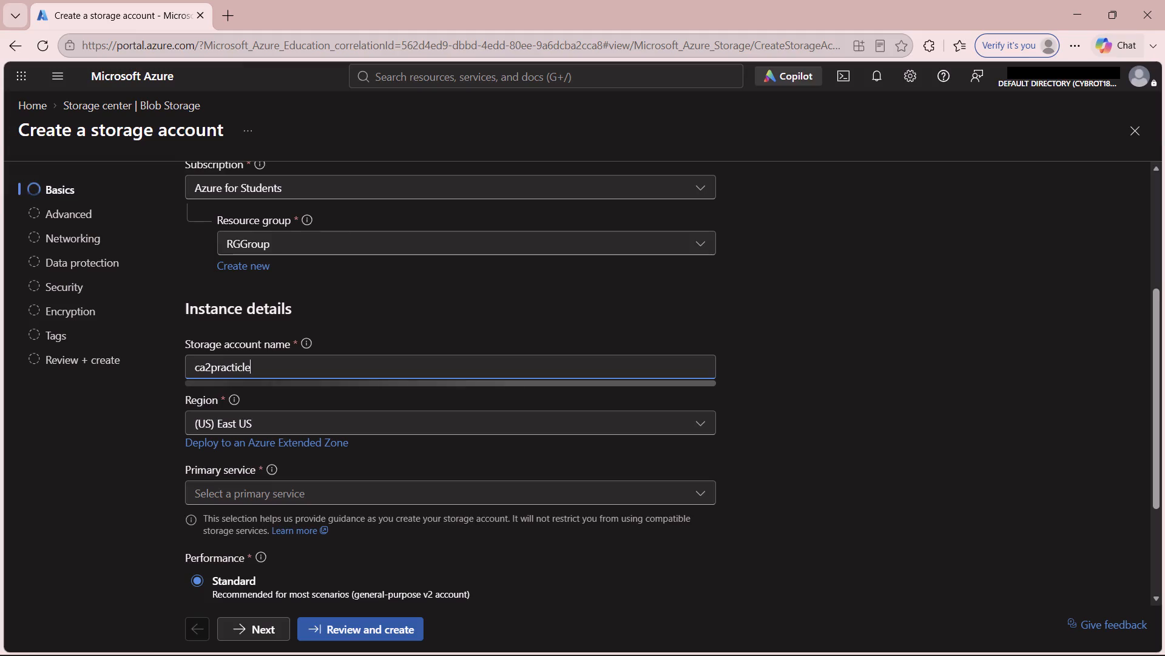
pyautogui.press('BackSpace')
pyautogui.press('BackSpace')
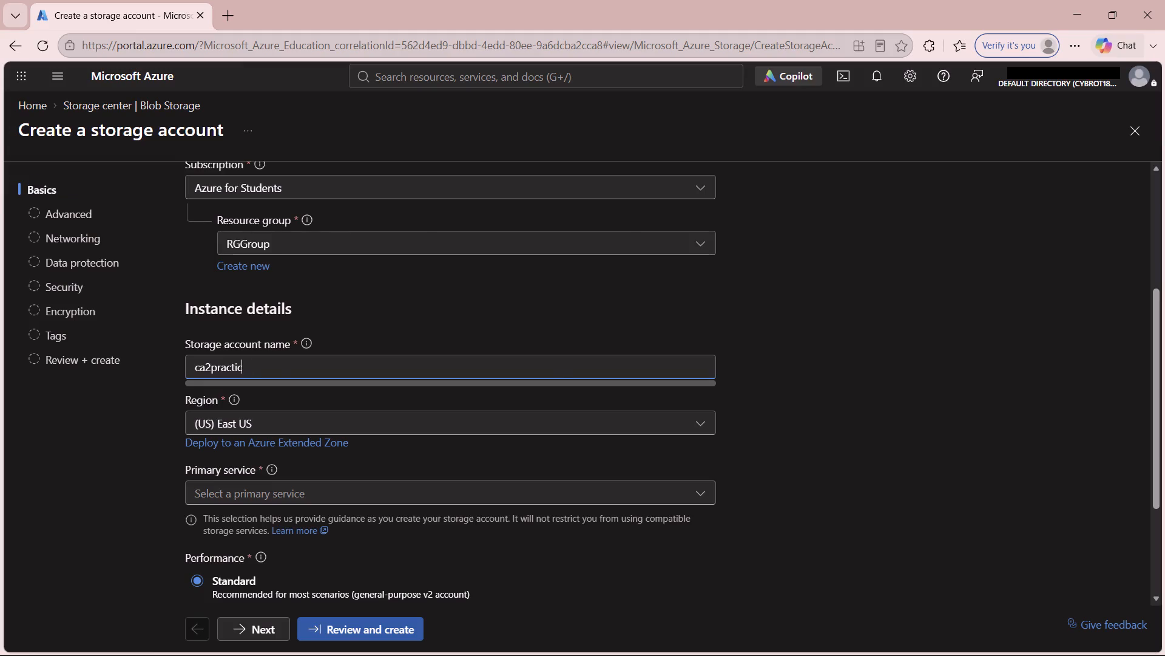
pyautogui.write('al')
pyautogui.click(377, 428)
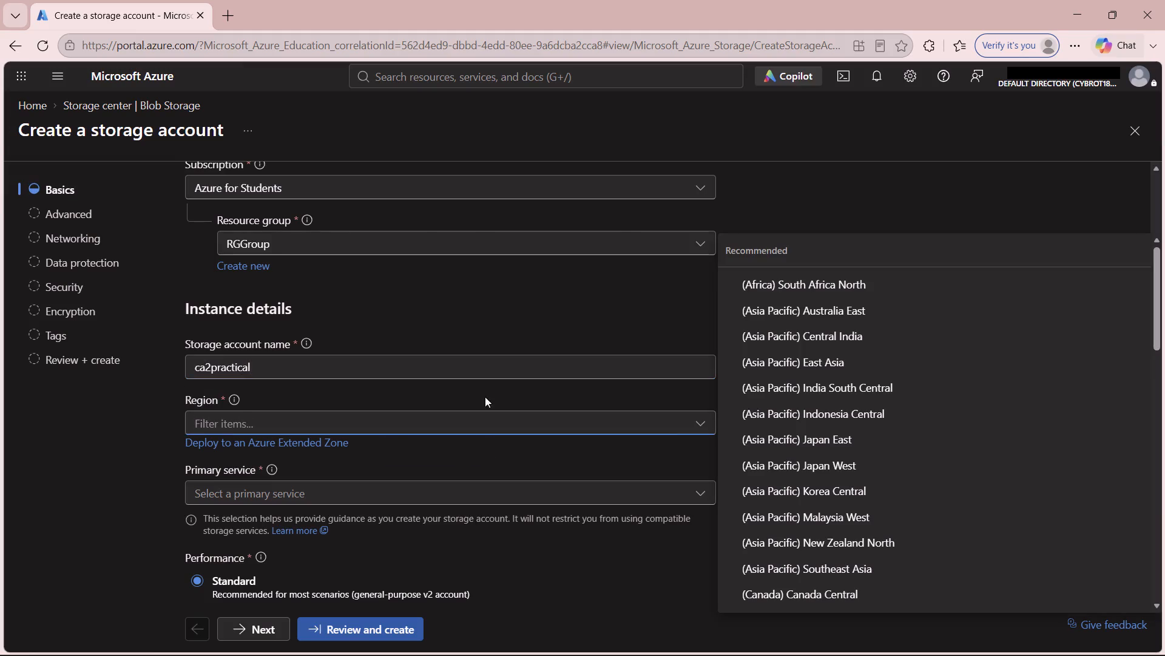
pyautogui.click(854, 329)
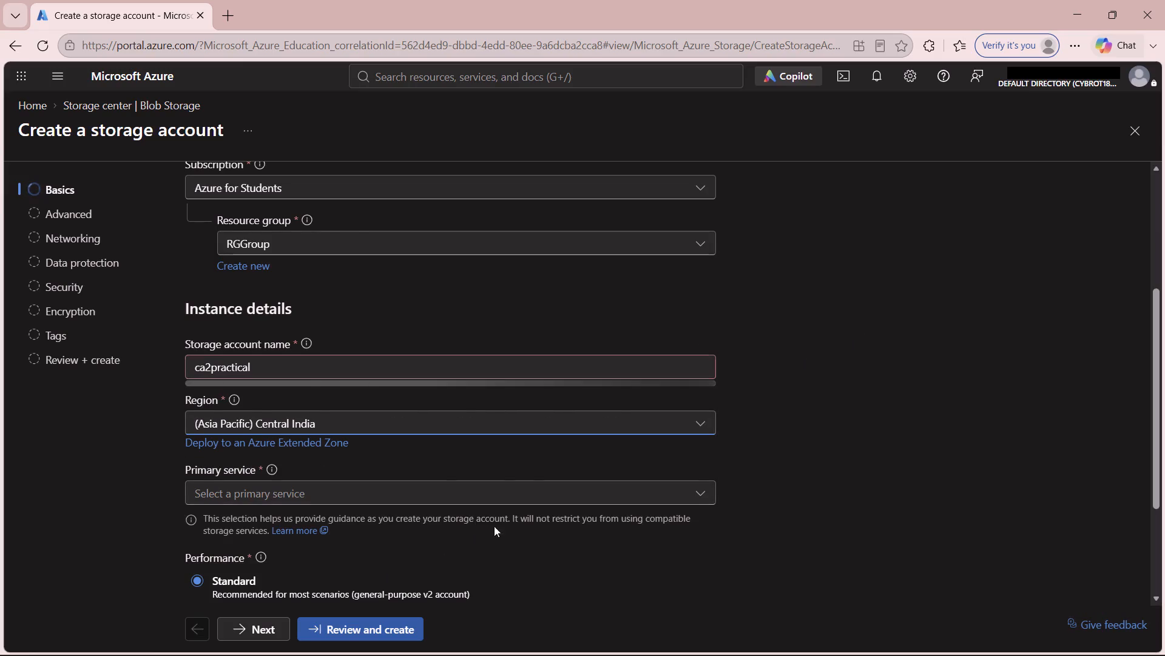
# Set the primary service to Azure Blob Storage or Azure Data Lake Storage and the primary workload to General purpose.
pyautogui.click(422, 499)
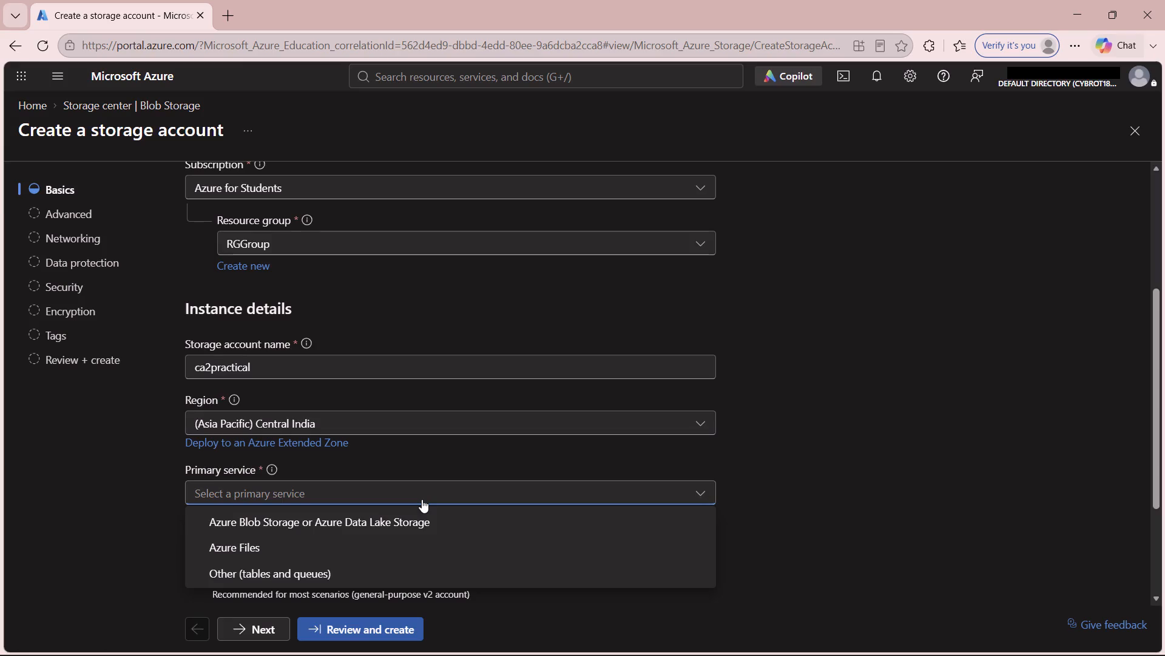
pyautogui.click(368, 521)
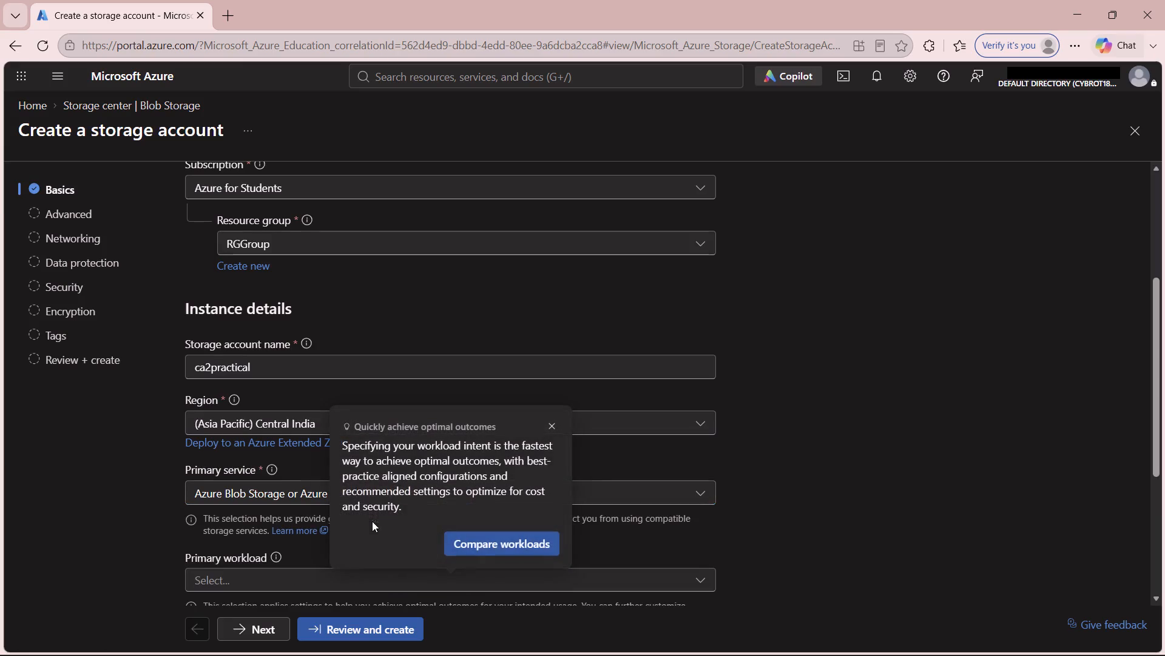
pyautogui.click(551, 424)
pyautogui.scroll(-3, 550, 424)
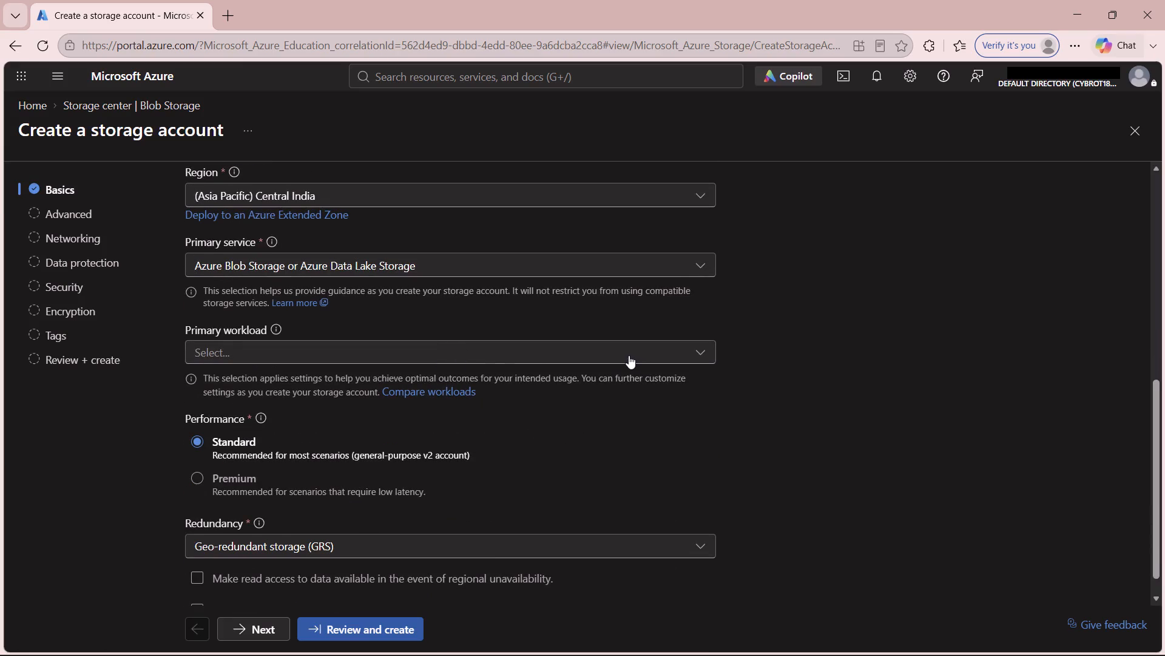
pyautogui.click(629, 355)
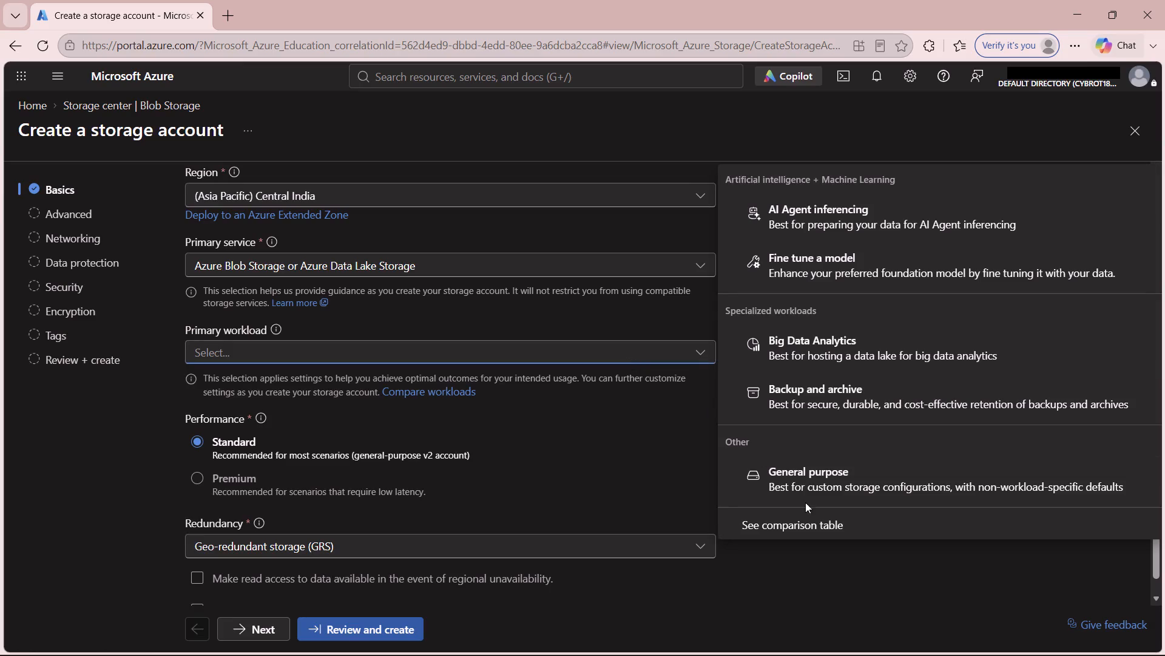
pyautogui.click(794, 475)
# Set the storage account's redundancy to Locally redundant storage (LRS).
pyautogui.scroll(-1, 464, 400)
pyautogui.scroll(-1, 343, 397)
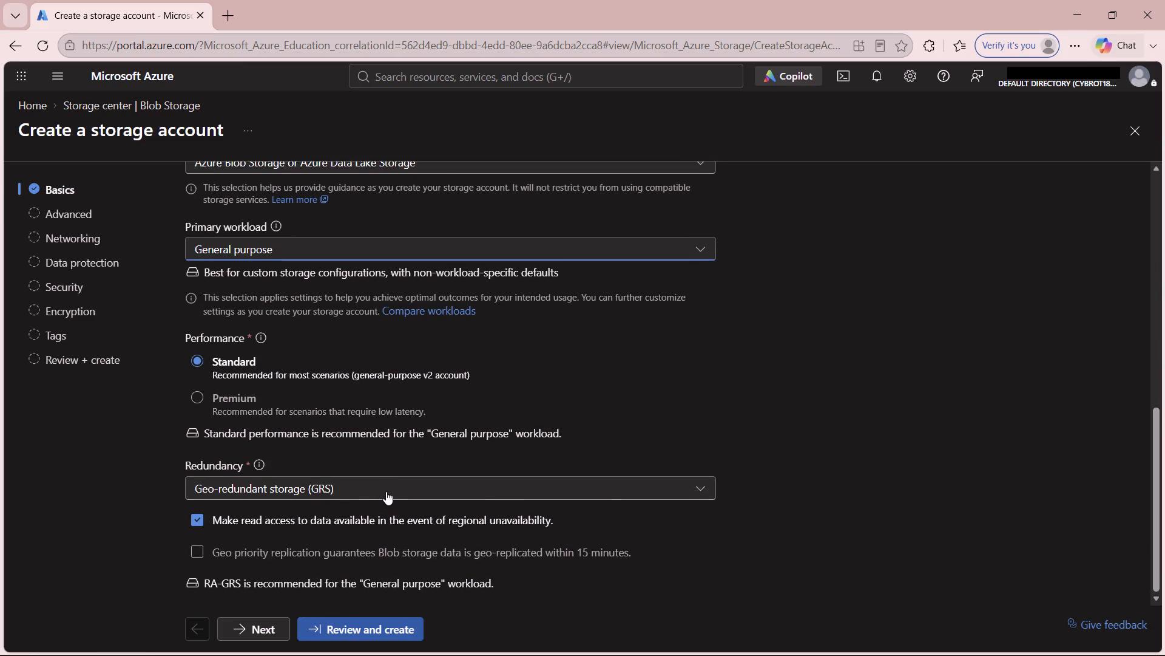
pyautogui.click(386, 491)
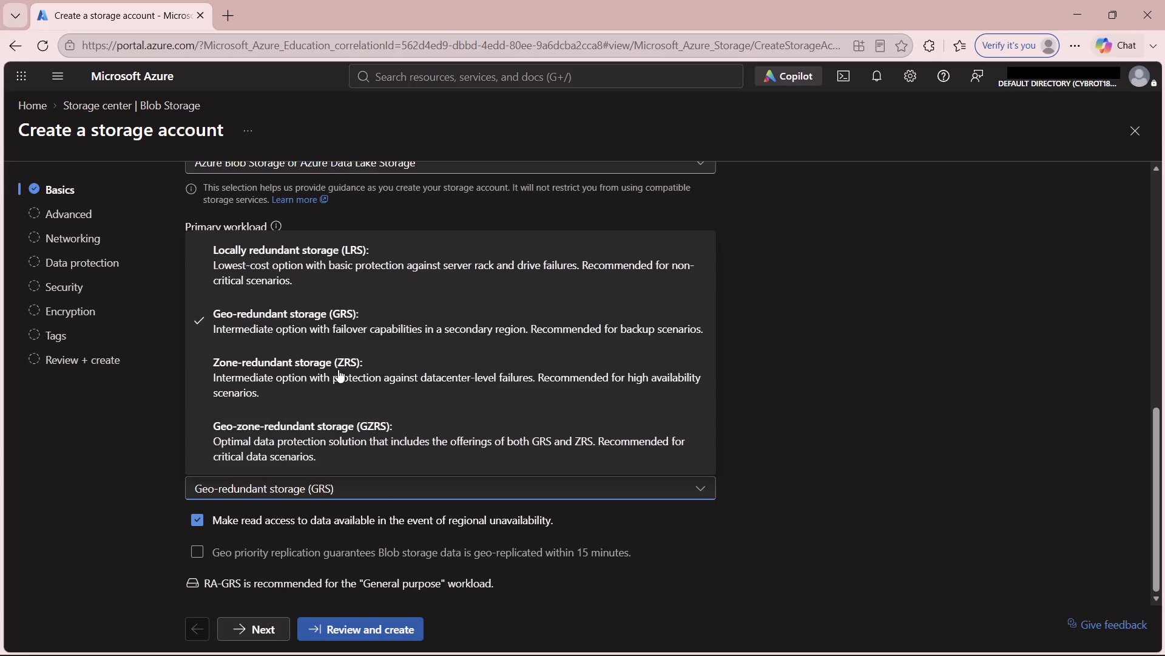
pyautogui.click(387, 265)
# Review all the Basics settings entered for the new storage account.
pyautogui.scroll(3, 486, 380)
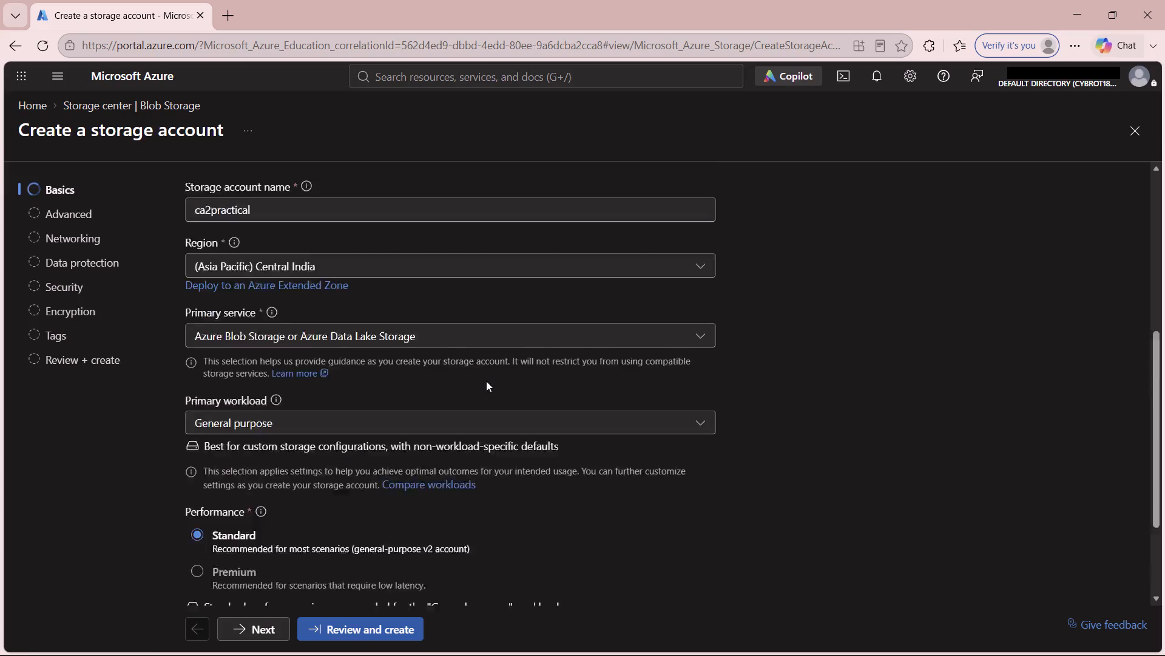
pyautogui.scroll(10, 486, 381)
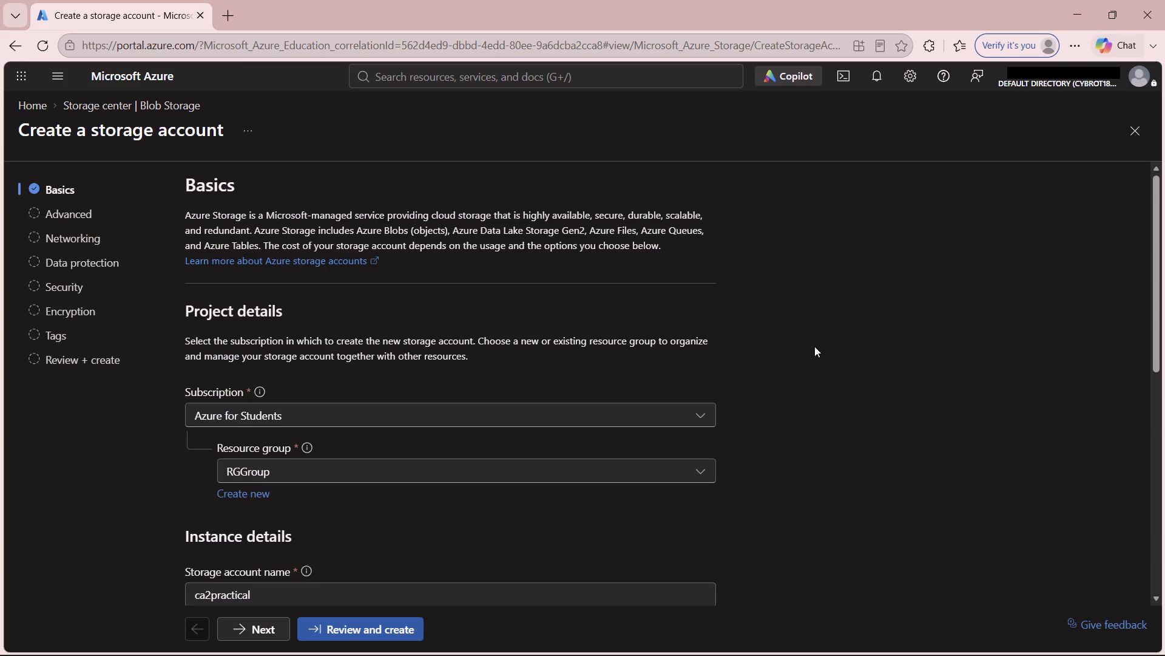
pyautogui.scroll(-2, 841, 353)
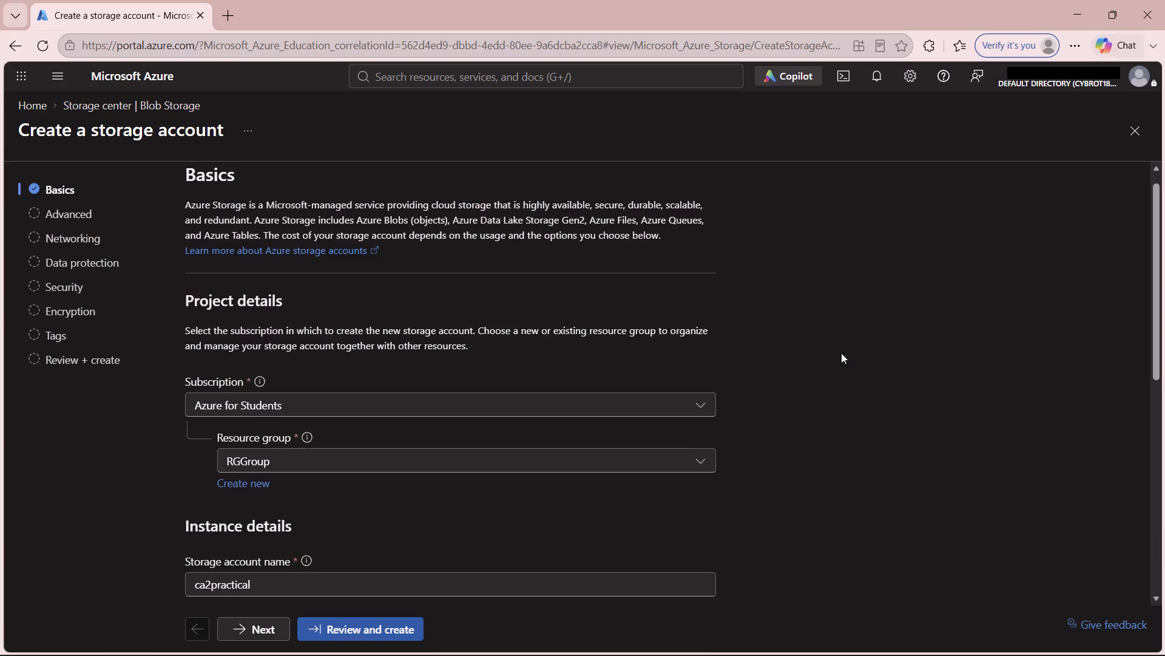
pyautogui.scroll(-13, 841, 353)
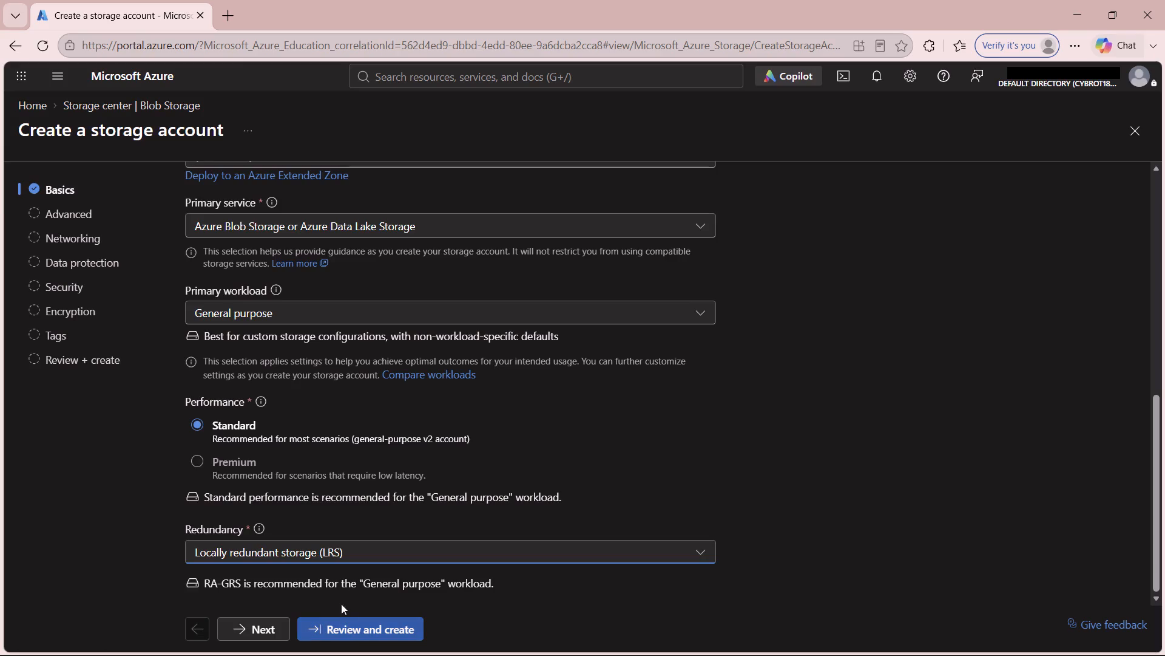
# Go through the Advanced, Networking, Data protection and Security settings of the storage account, keeping the defaults.
pyautogui.click(255, 629)
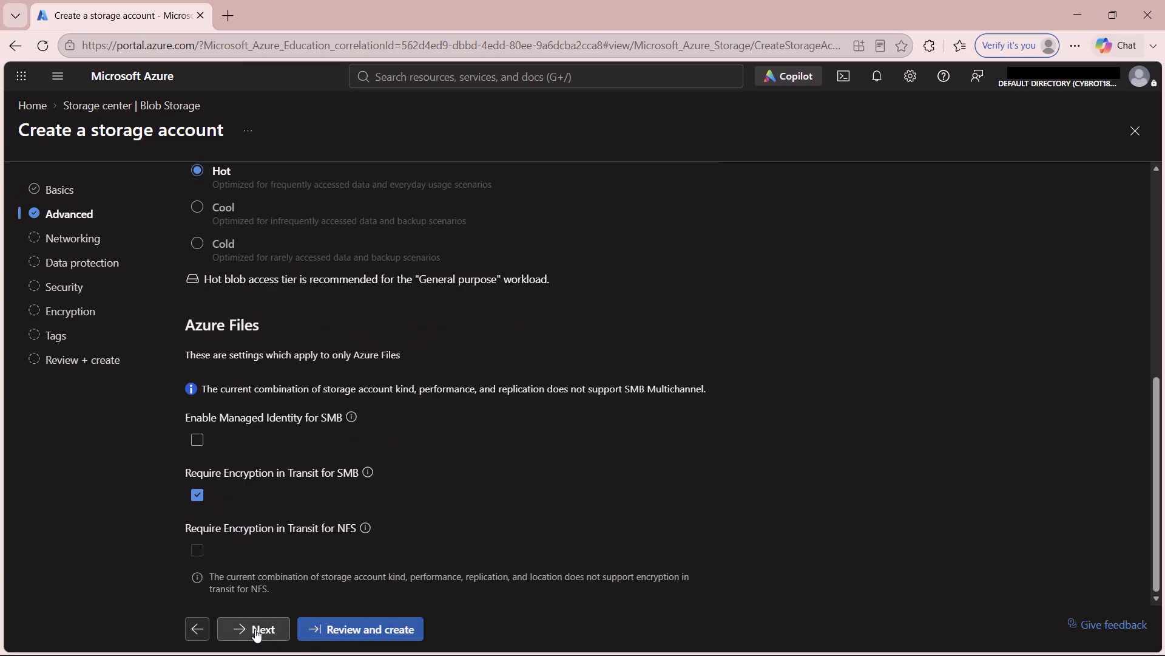
pyautogui.click(255, 629)
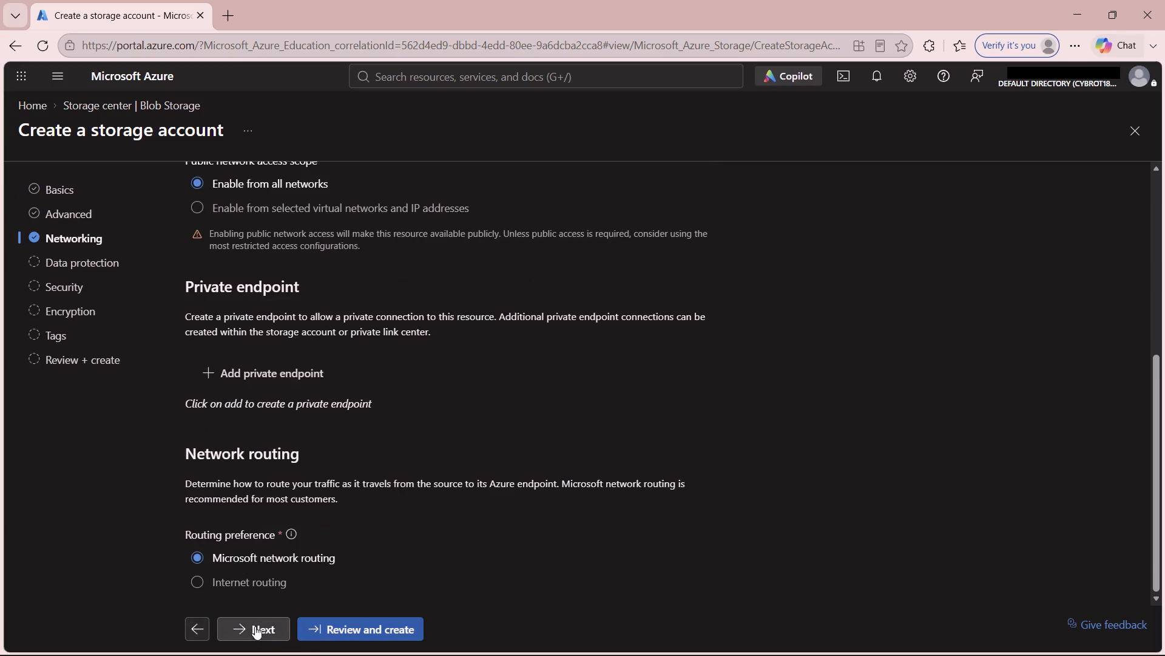
pyautogui.scroll(-3, 366, 426)
pyautogui.click(253, 634)
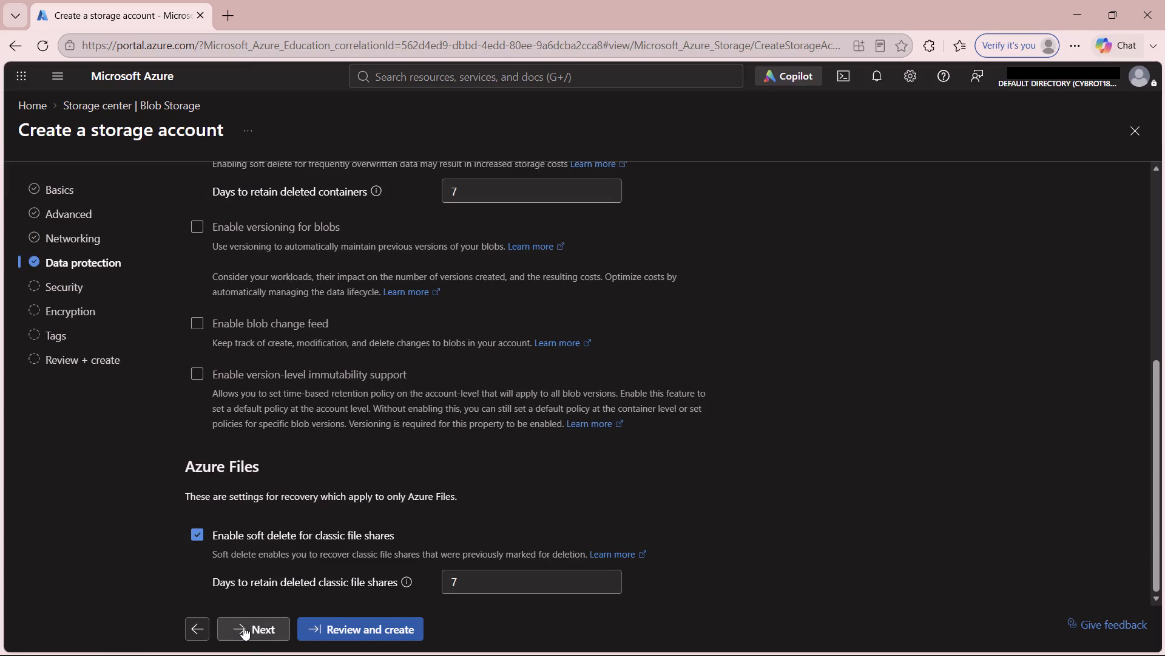
pyautogui.click(243, 627)
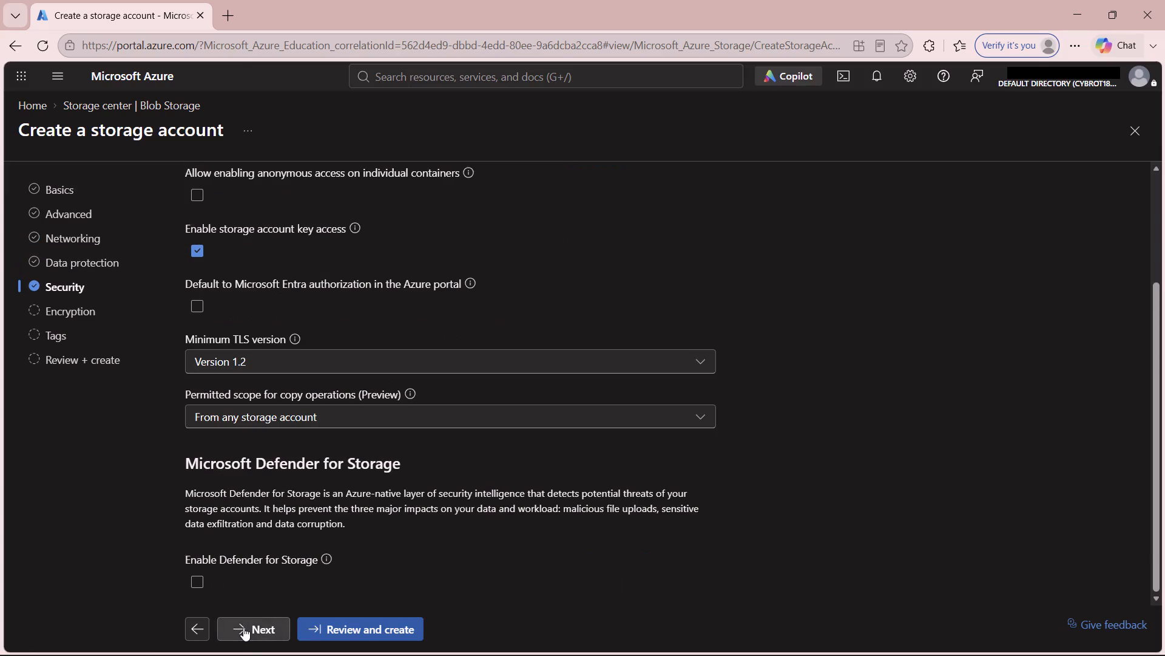
pyautogui.scroll(6, 459, 431)
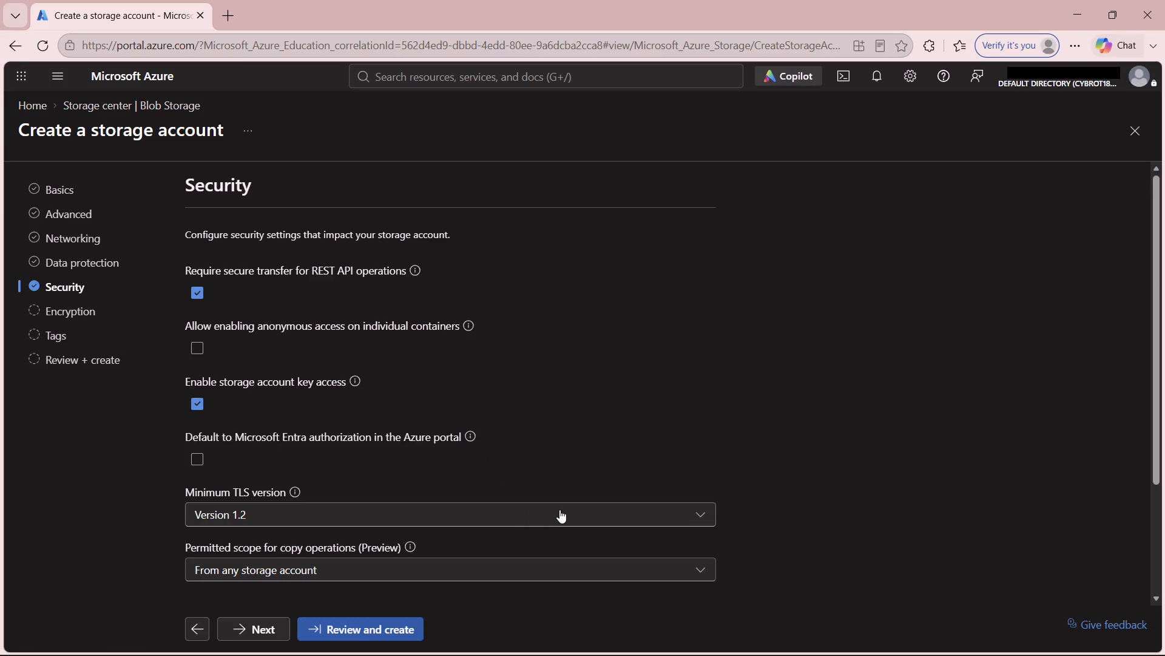
pyautogui.scroll(-5, 467, 493)
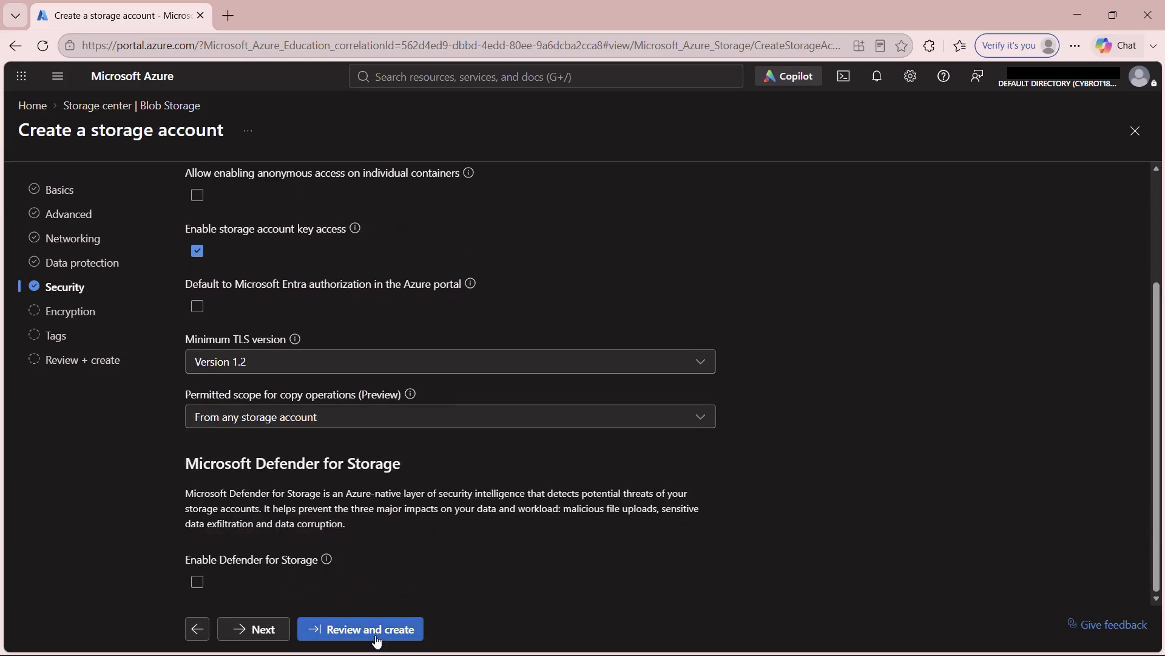
# Proceed to the final review of the storage account configuration and create the account.
pyautogui.click(375, 634)
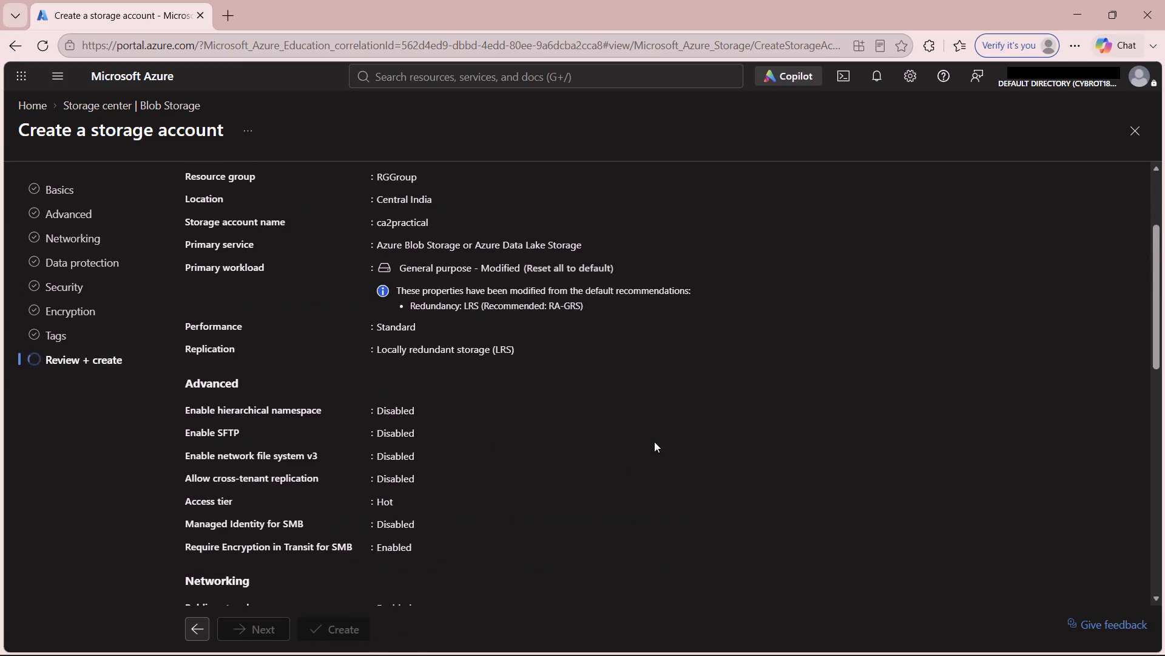
pyautogui.click(333, 627)
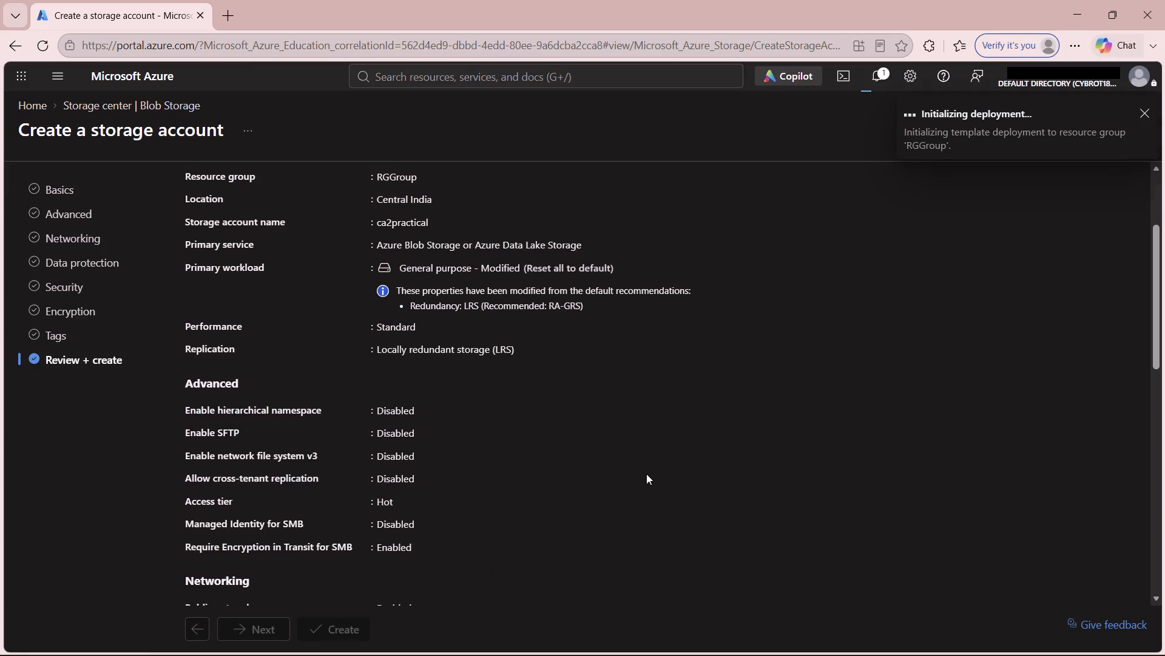
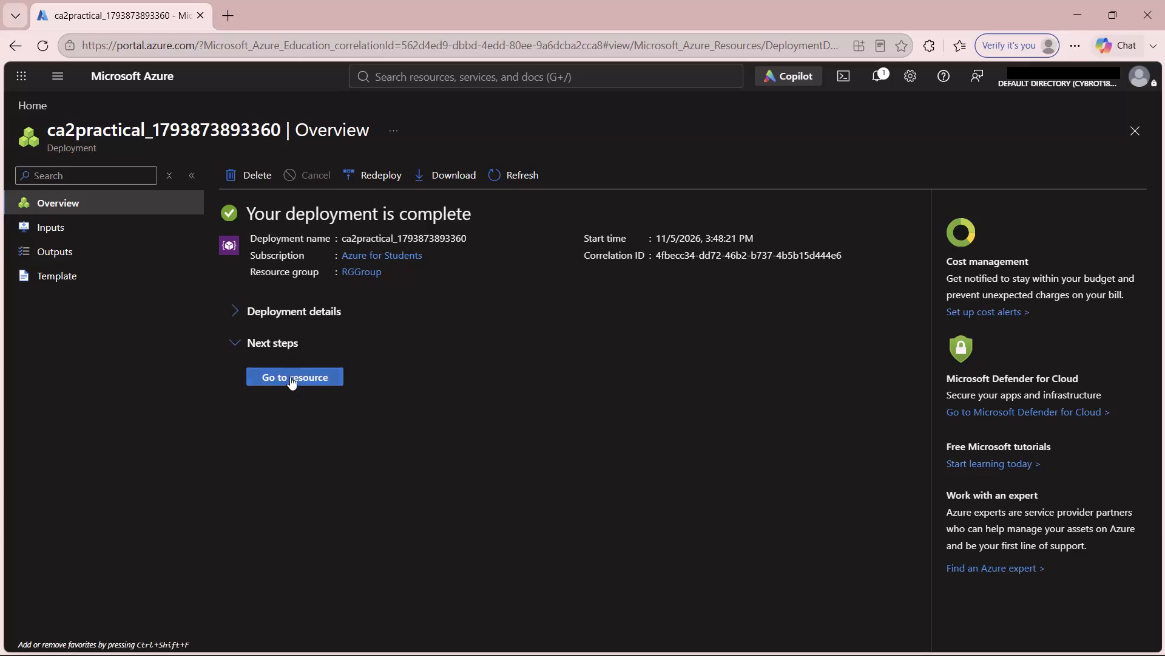
# Open the deployed ca2practical storage account and paste a screenshot of its overview page into the blank Word document.
pyautogui.click(291, 378)
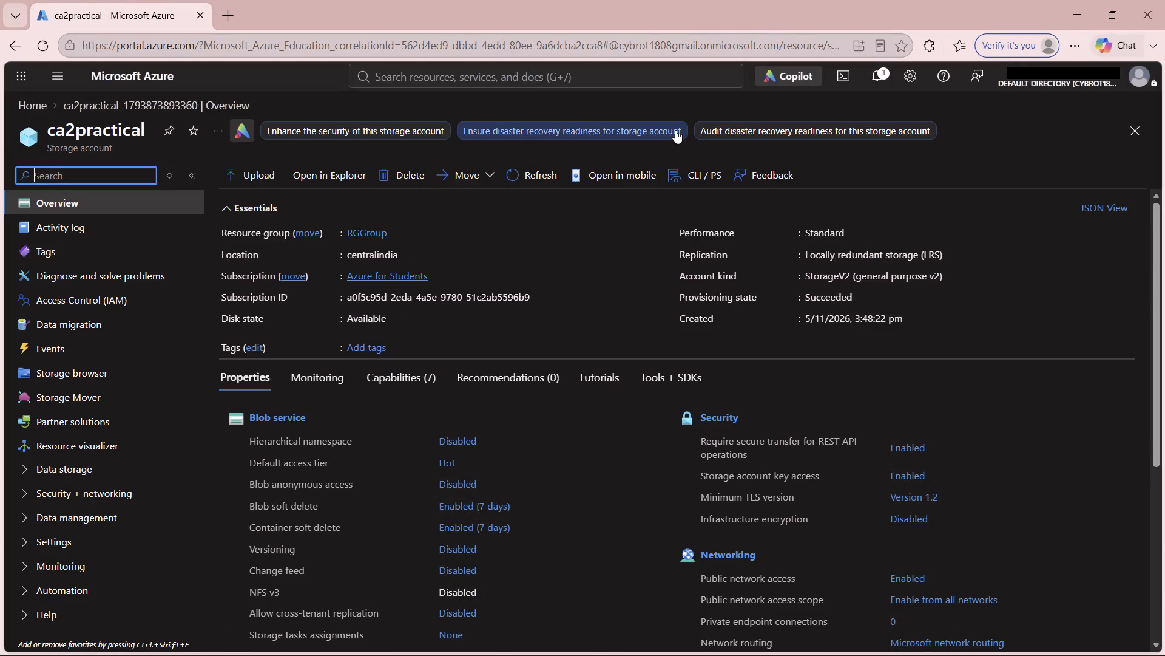
pyautogui.press('Print')
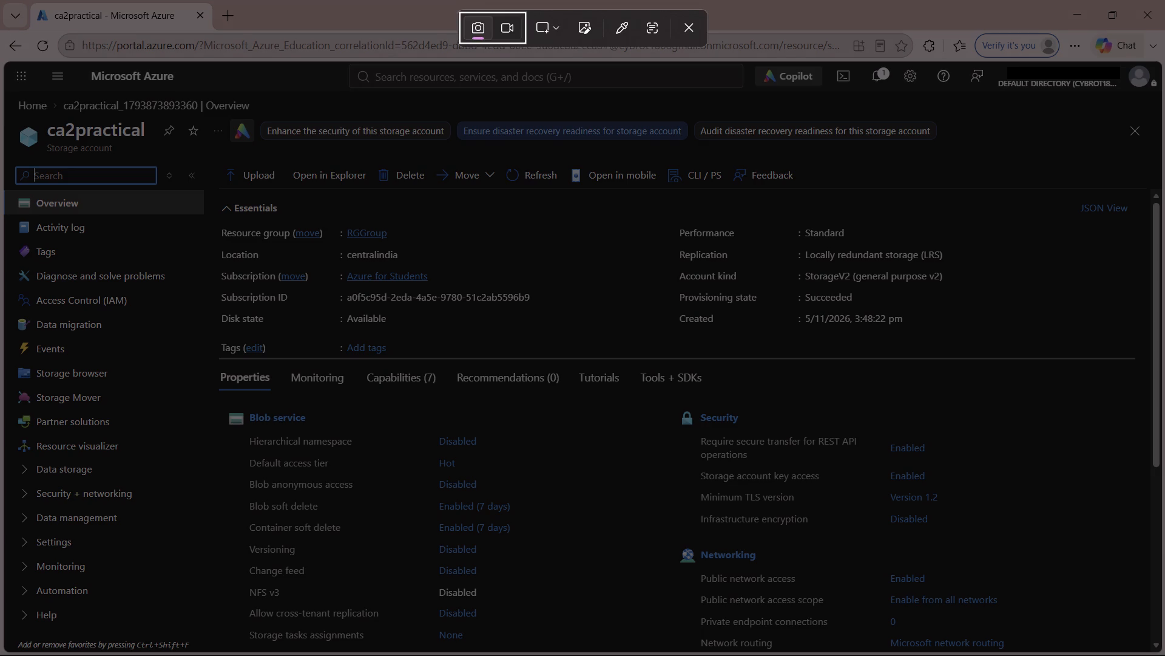
pyautogui.moveTo(0, 61); pyautogui.dragTo(1164, 655)
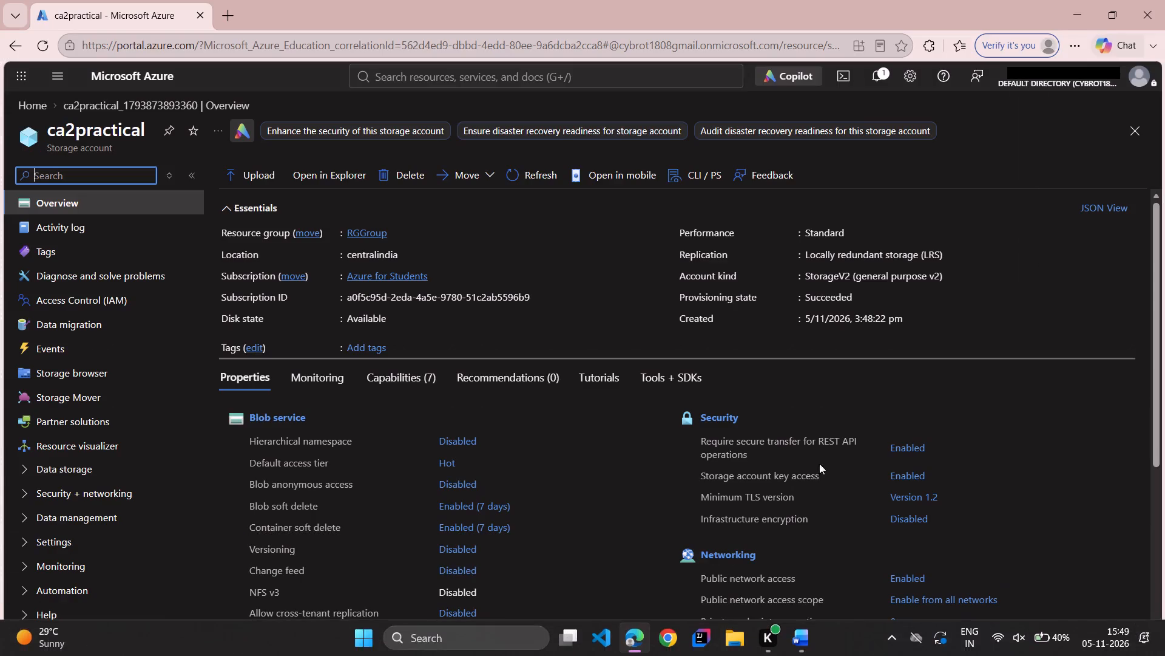
pyautogui.click(805, 642)
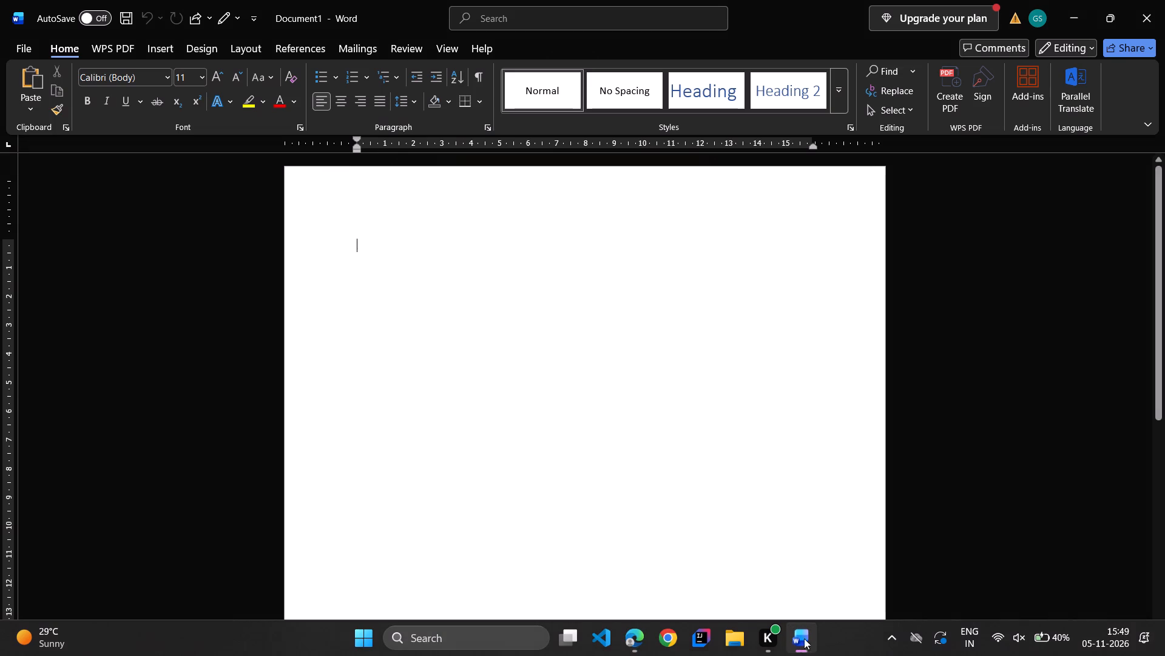
pyautogui.hotkey('ctrl', 'v')
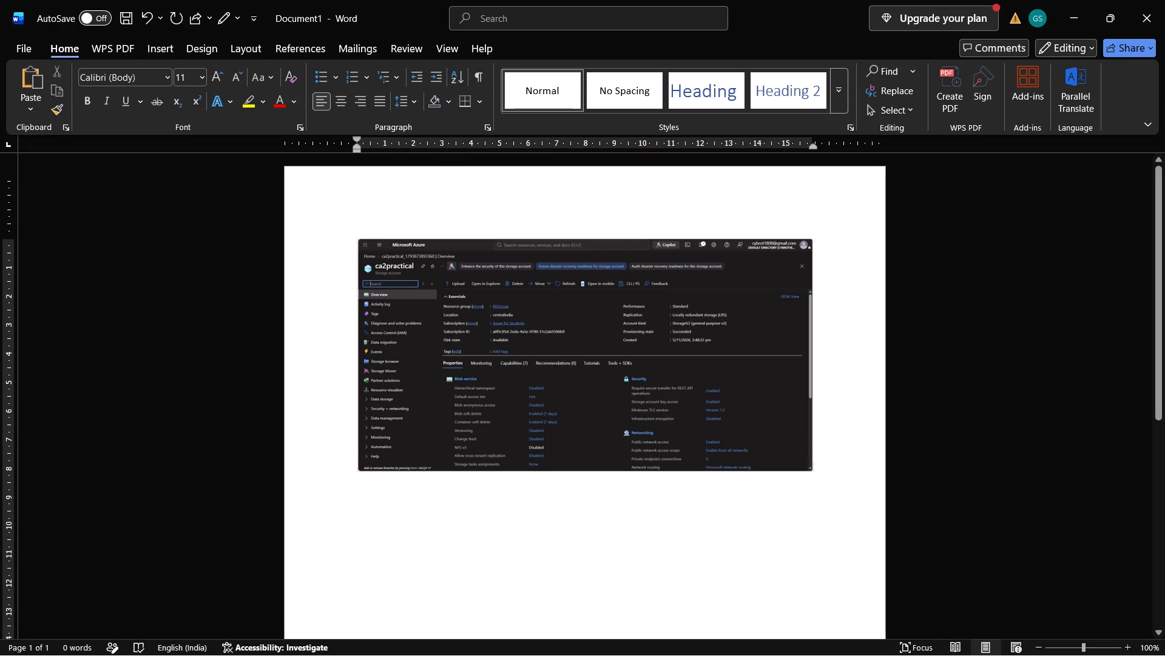
# Add the caption "Step 1) Create Storage Account" on its own line above the pasted storage account screenshot.
pyautogui.click(363, 231)
pyautogui.click(363, 231)
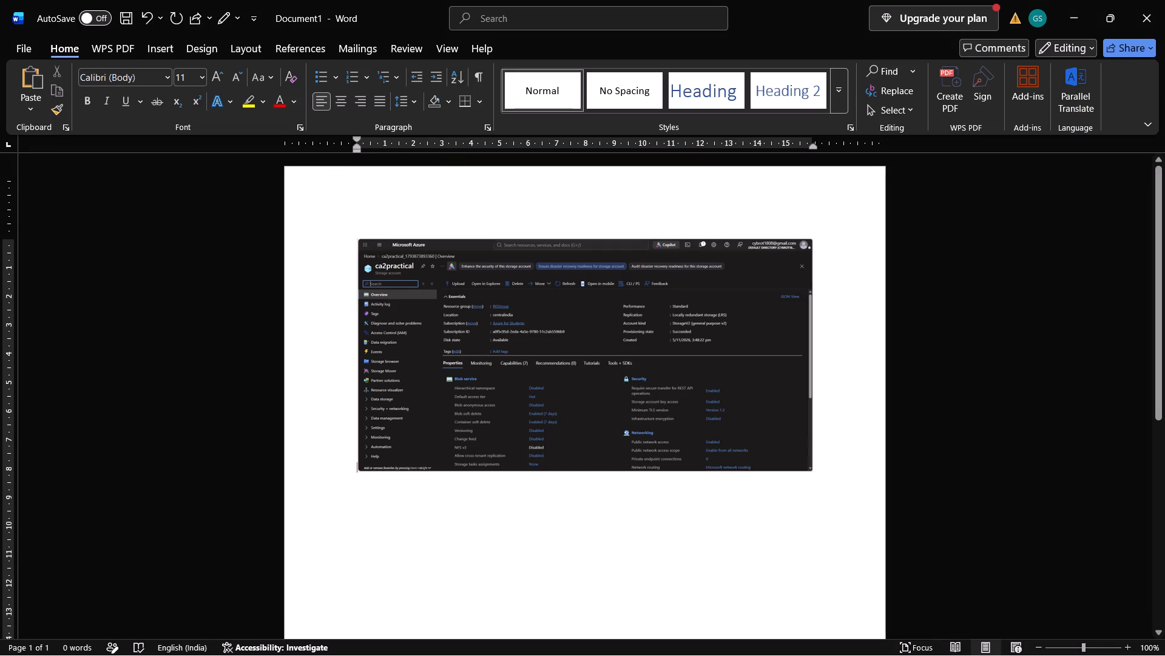
pyautogui.click(353, 240)
pyautogui.click(357, 241)
pyautogui.click(332, 222)
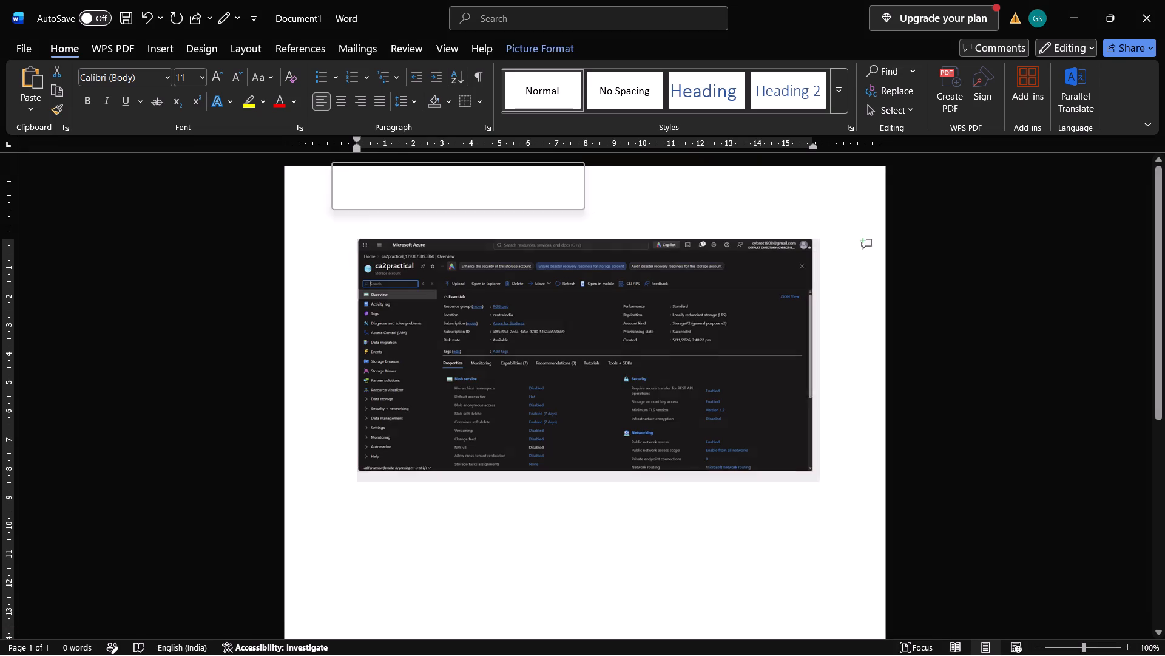
pyautogui.click(348, 241)
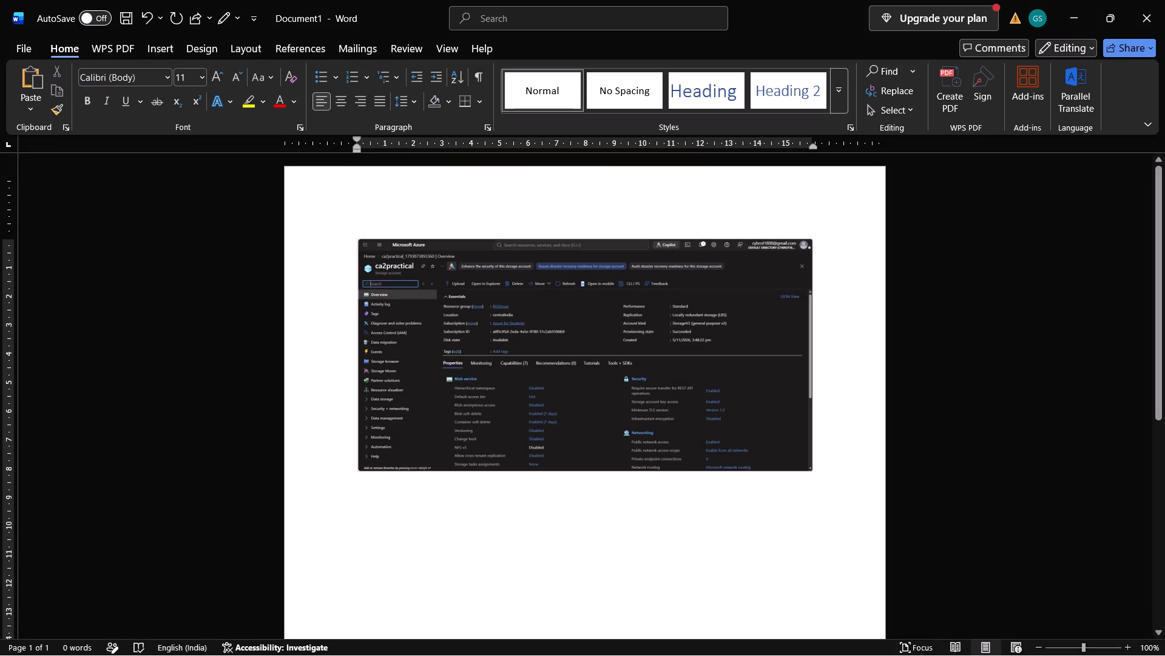
pyautogui.click(351, 238)
pyautogui.click(352, 247)
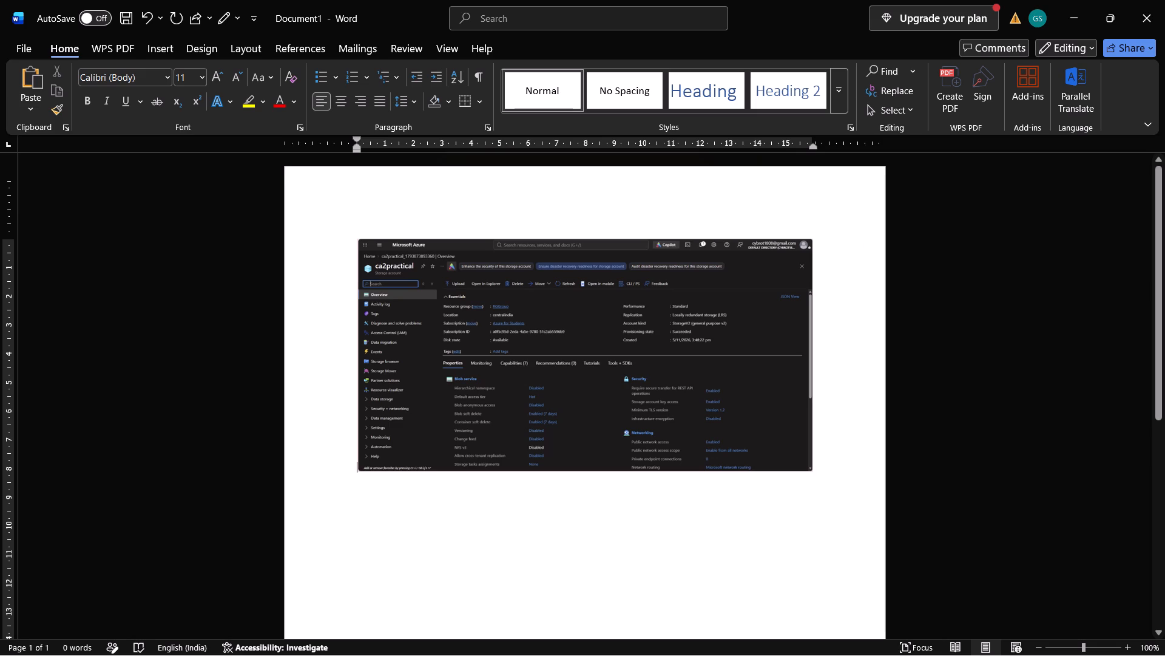
pyautogui.tripleClick(354, 245)
pyautogui.click(351, 245)
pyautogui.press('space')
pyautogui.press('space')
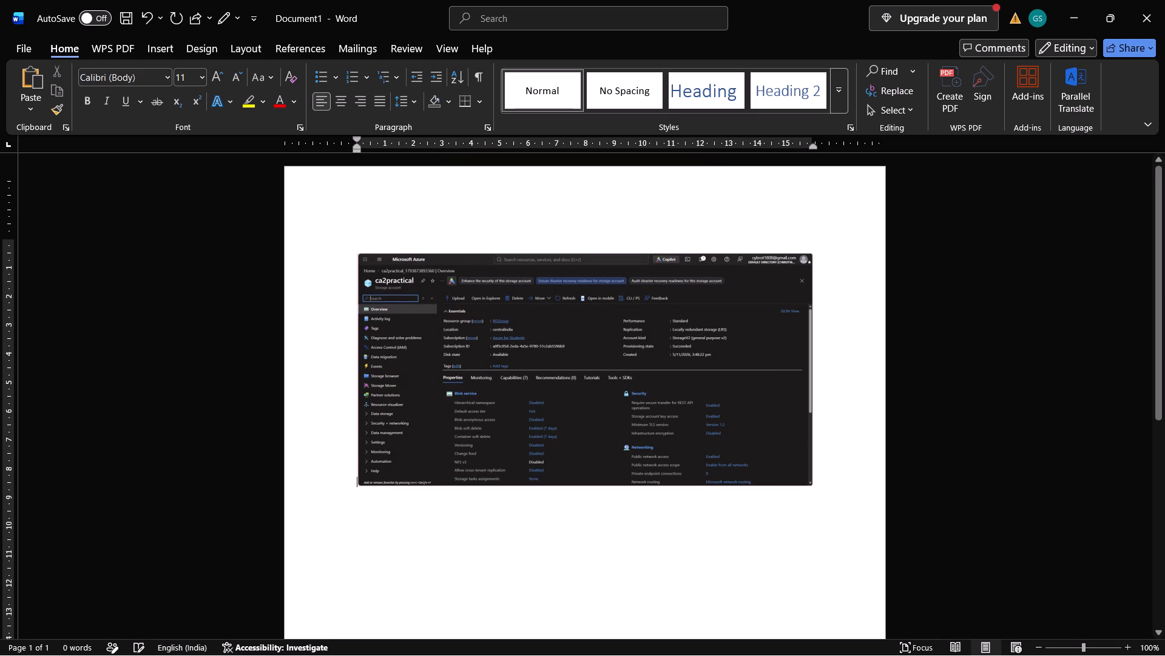
pyautogui.click(355, 227)
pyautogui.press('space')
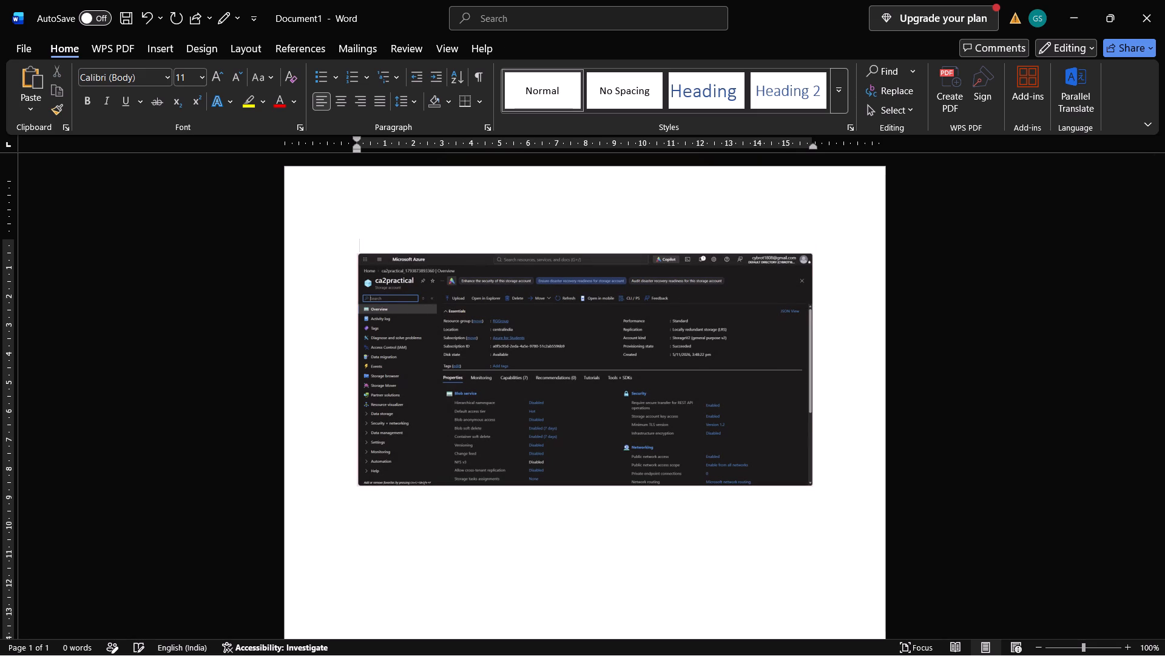
pyautogui.press('BackSpace')
pyautogui.press('Return')
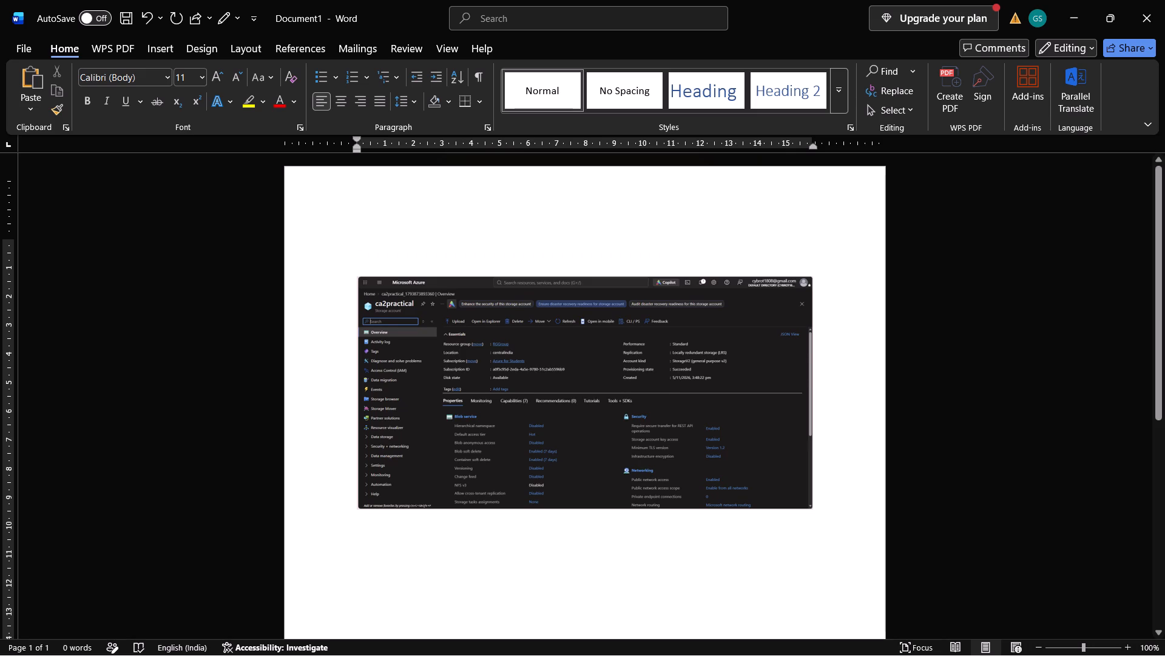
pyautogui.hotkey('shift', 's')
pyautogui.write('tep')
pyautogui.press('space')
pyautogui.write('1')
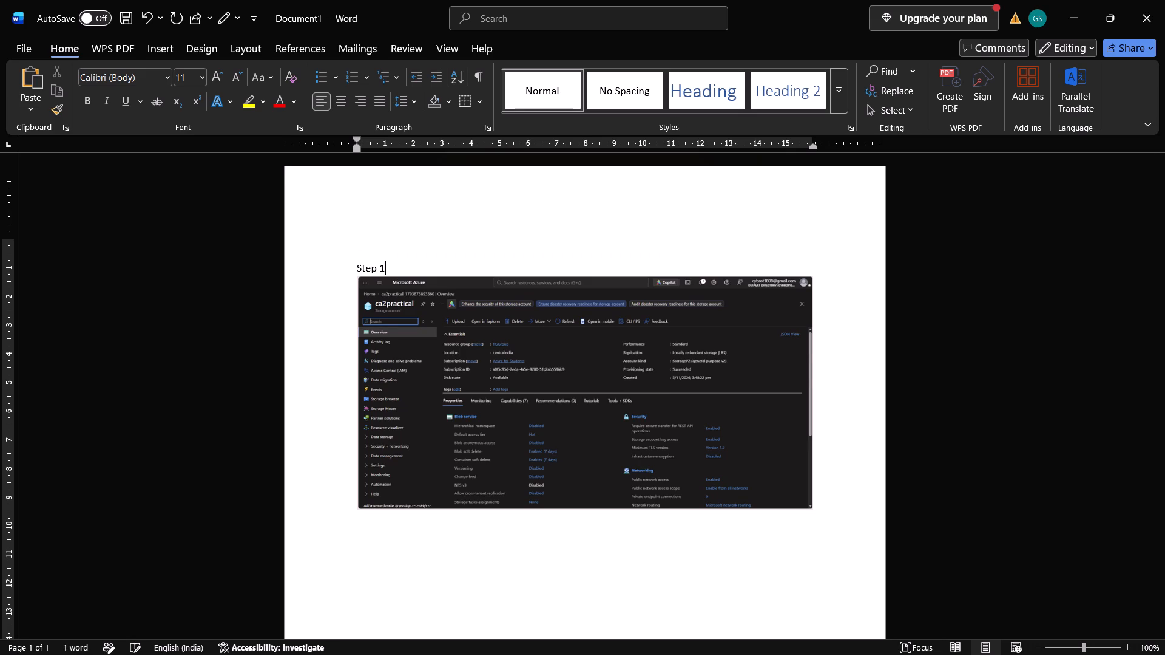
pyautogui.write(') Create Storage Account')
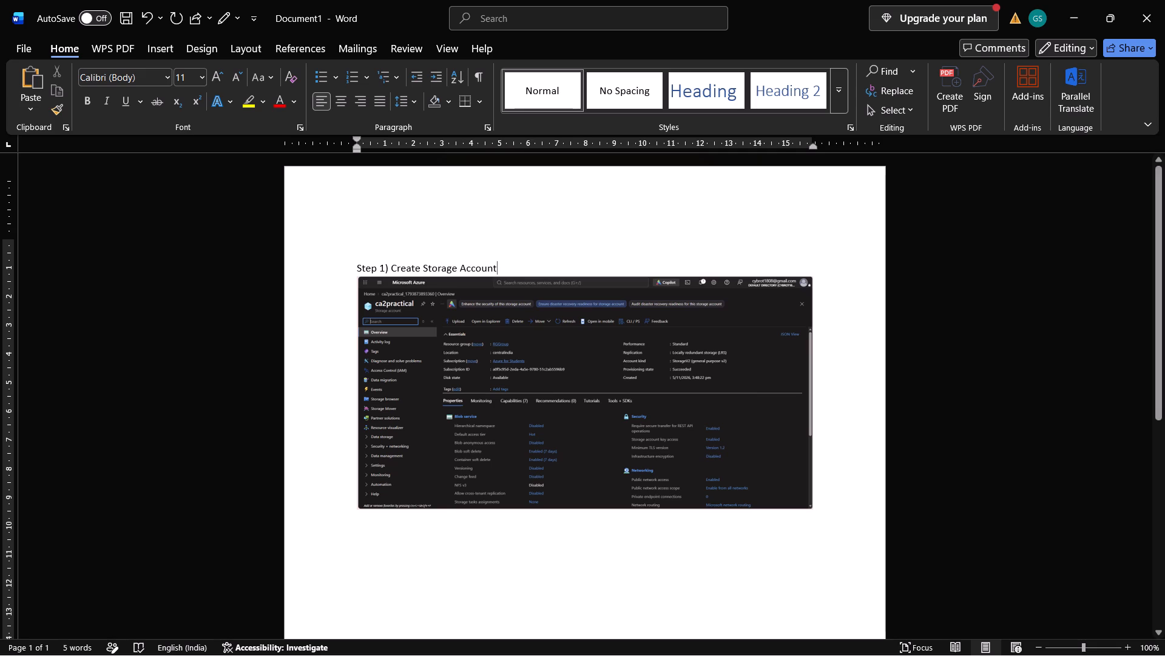
# Add two new lines below the storage account screenshot in the document.
pyautogui.click(823, 503)
pyautogui.press('Return')
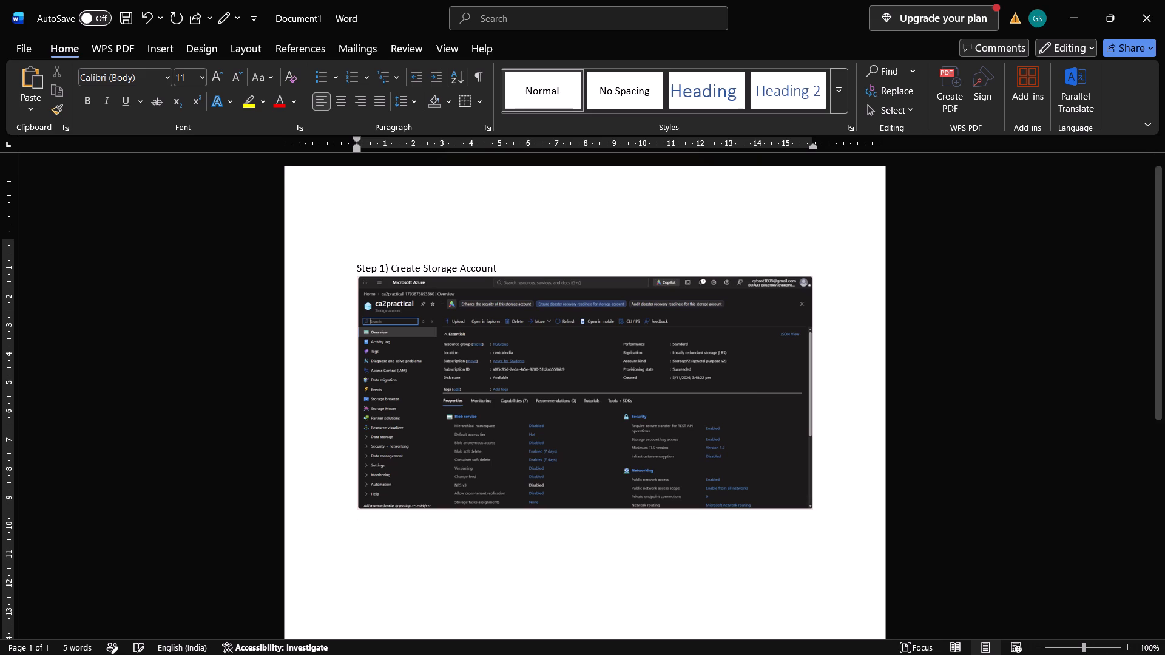
pyautogui.press('Return')
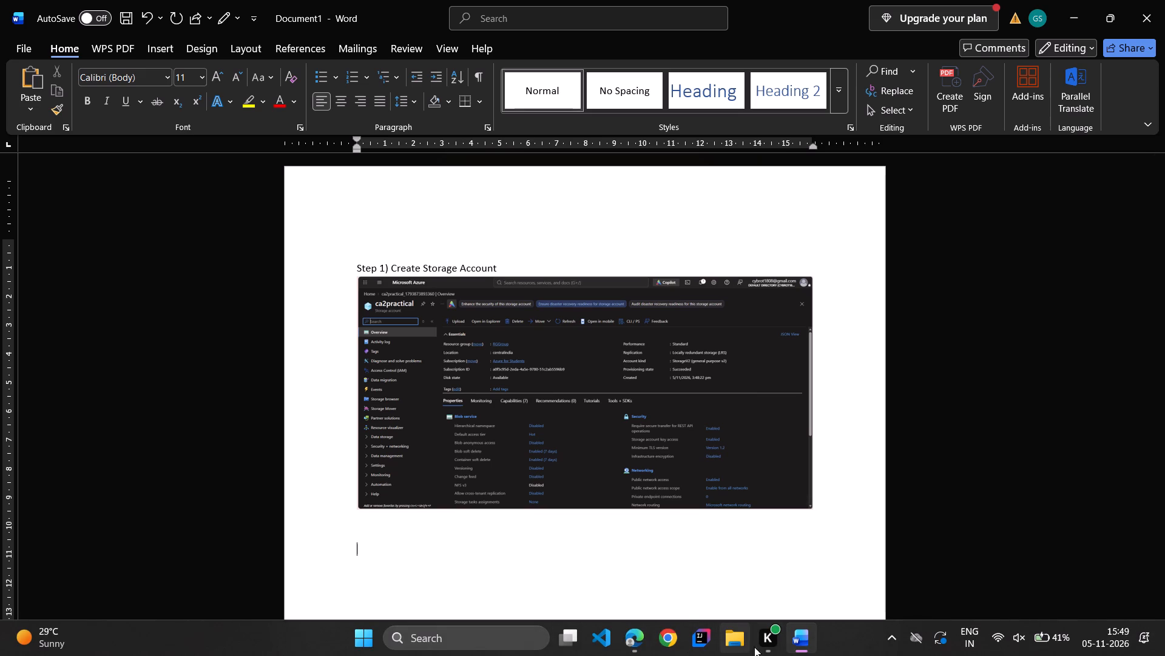
# Back in the Azure portal, start a new container in the ca2practical storage account and enter the name Container1.
pyautogui.click(641, 640)
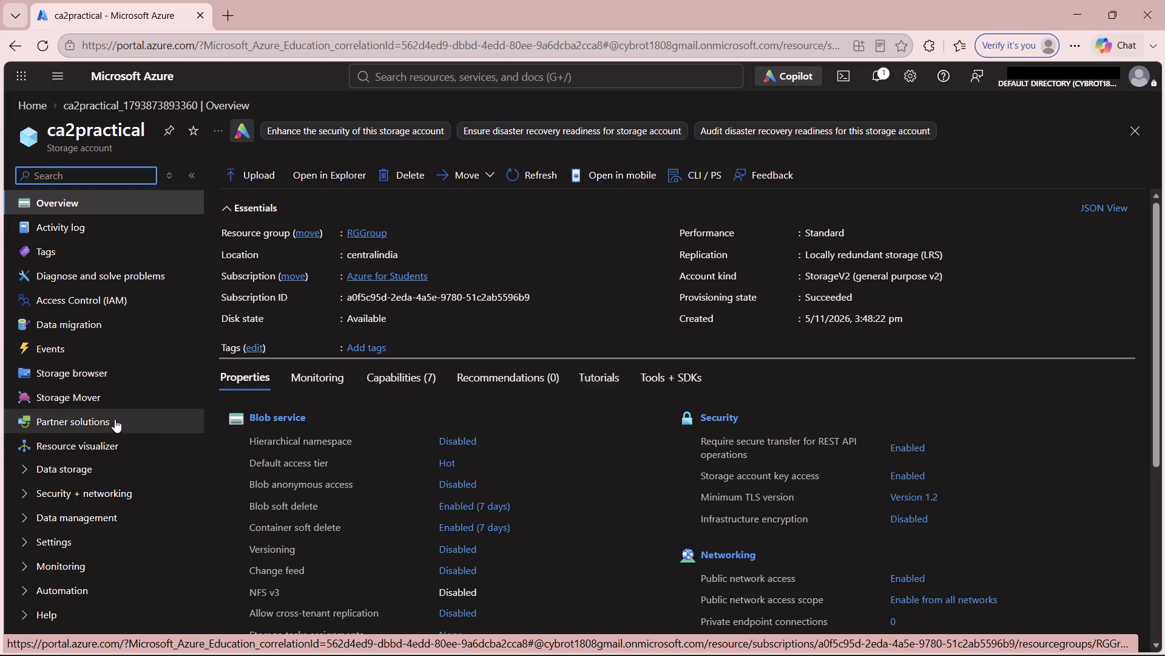
pyautogui.click(106, 478)
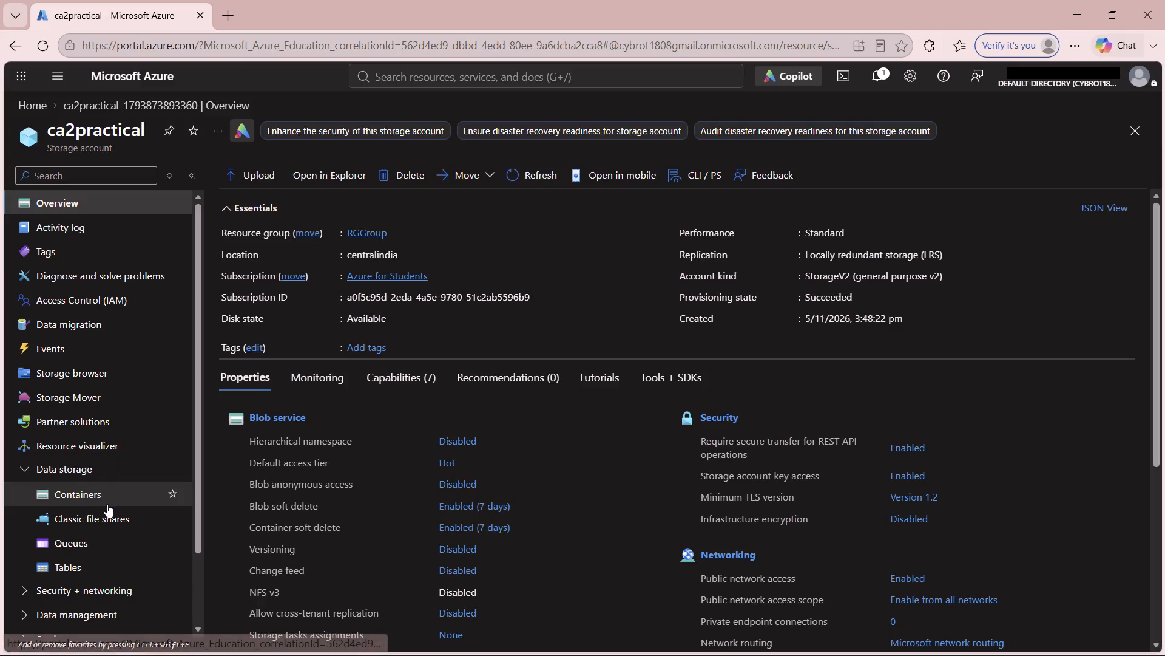
pyautogui.click(107, 504)
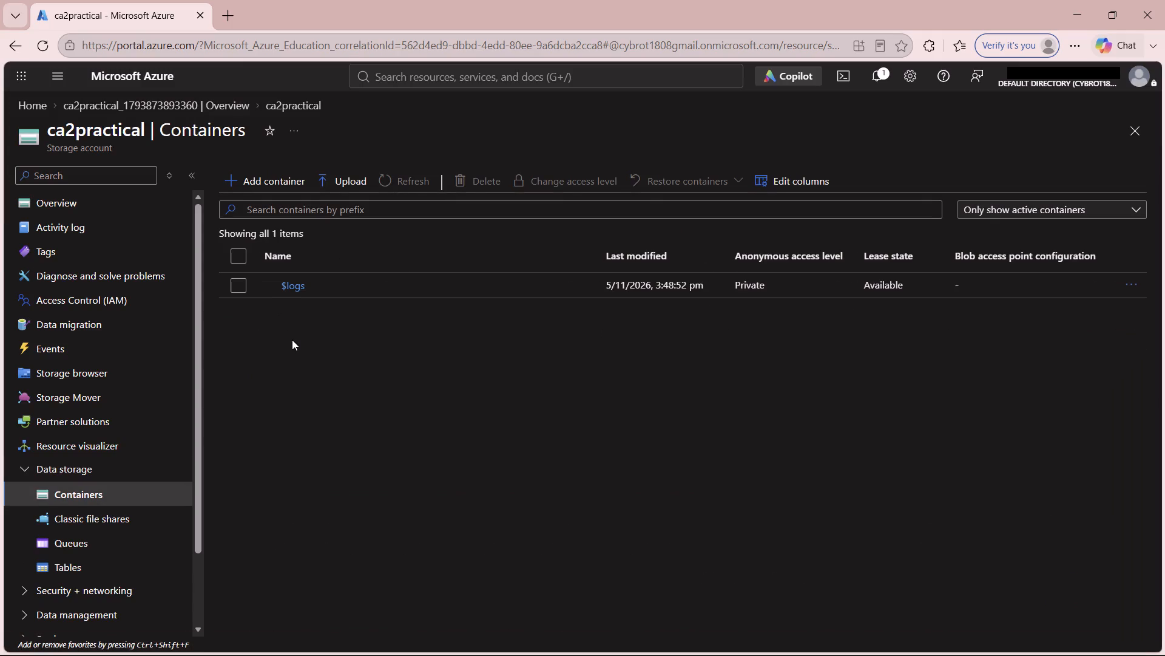
pyautogui.click(250, 184)
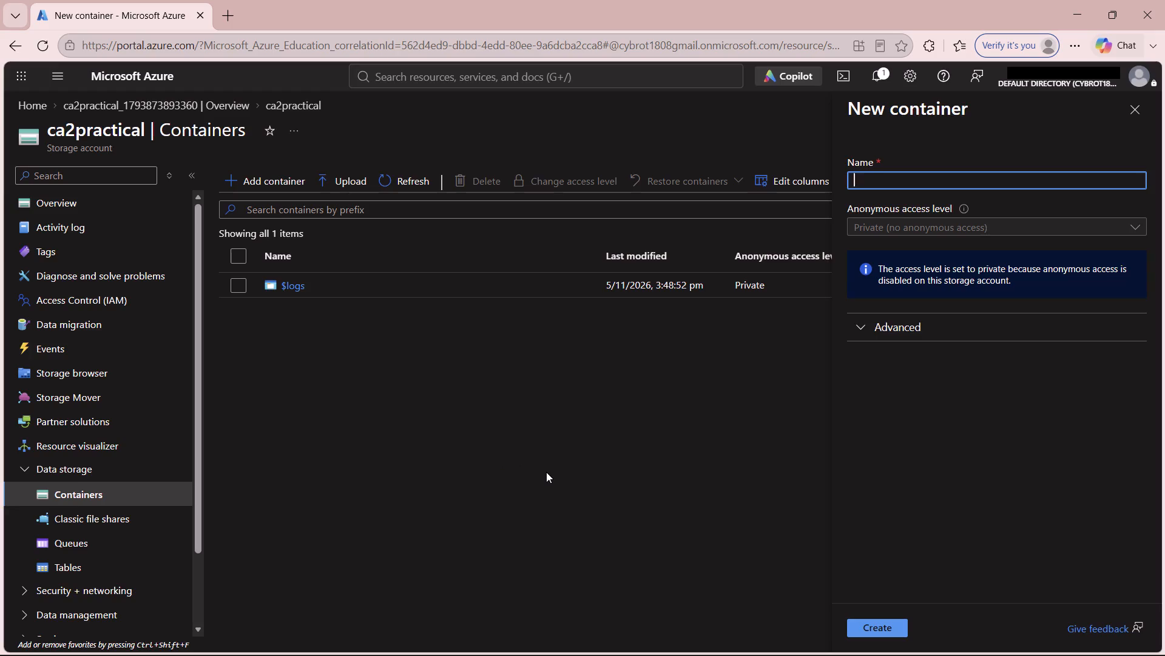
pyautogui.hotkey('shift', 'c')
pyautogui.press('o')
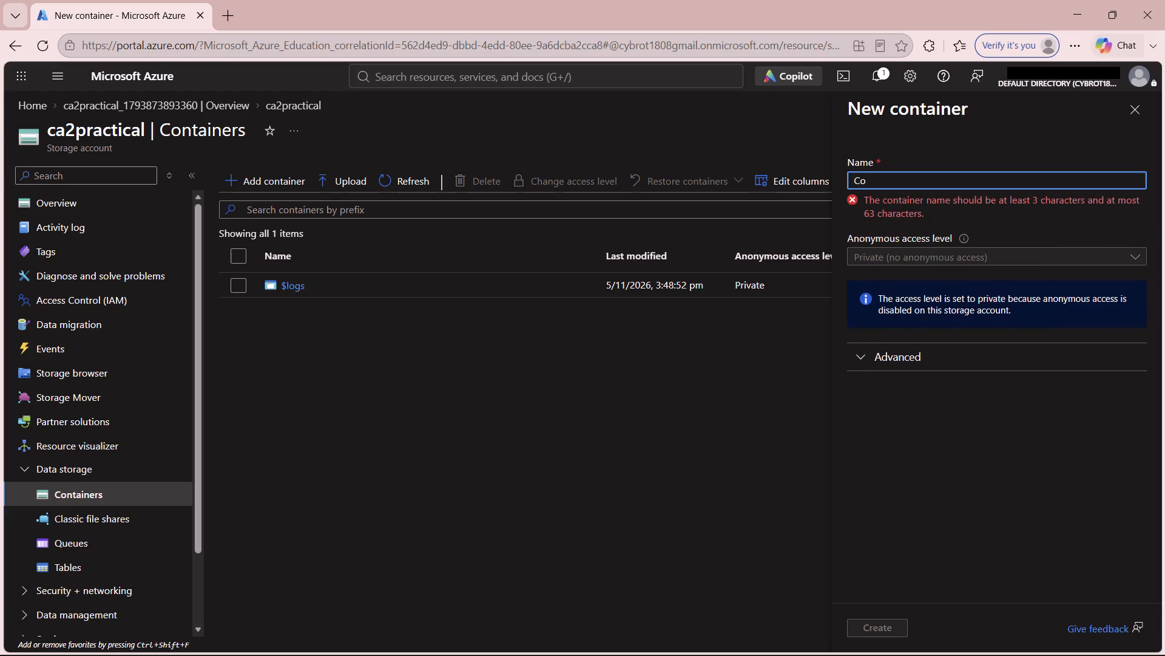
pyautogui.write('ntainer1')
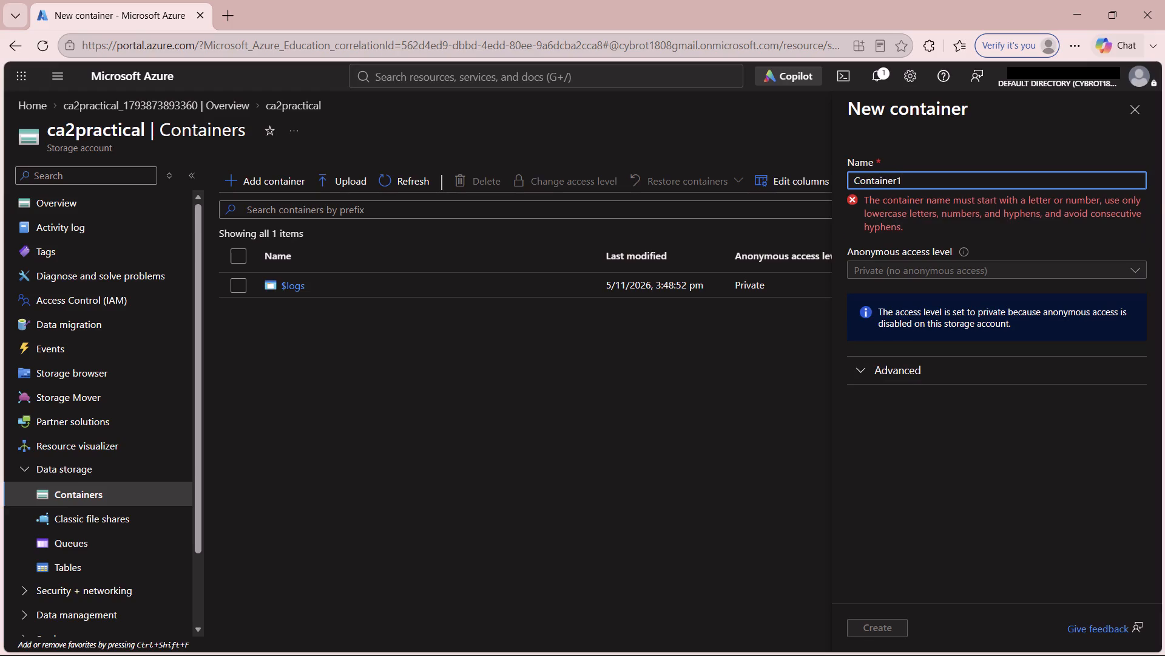
# Correct the new container's name to all lowercase, container1.
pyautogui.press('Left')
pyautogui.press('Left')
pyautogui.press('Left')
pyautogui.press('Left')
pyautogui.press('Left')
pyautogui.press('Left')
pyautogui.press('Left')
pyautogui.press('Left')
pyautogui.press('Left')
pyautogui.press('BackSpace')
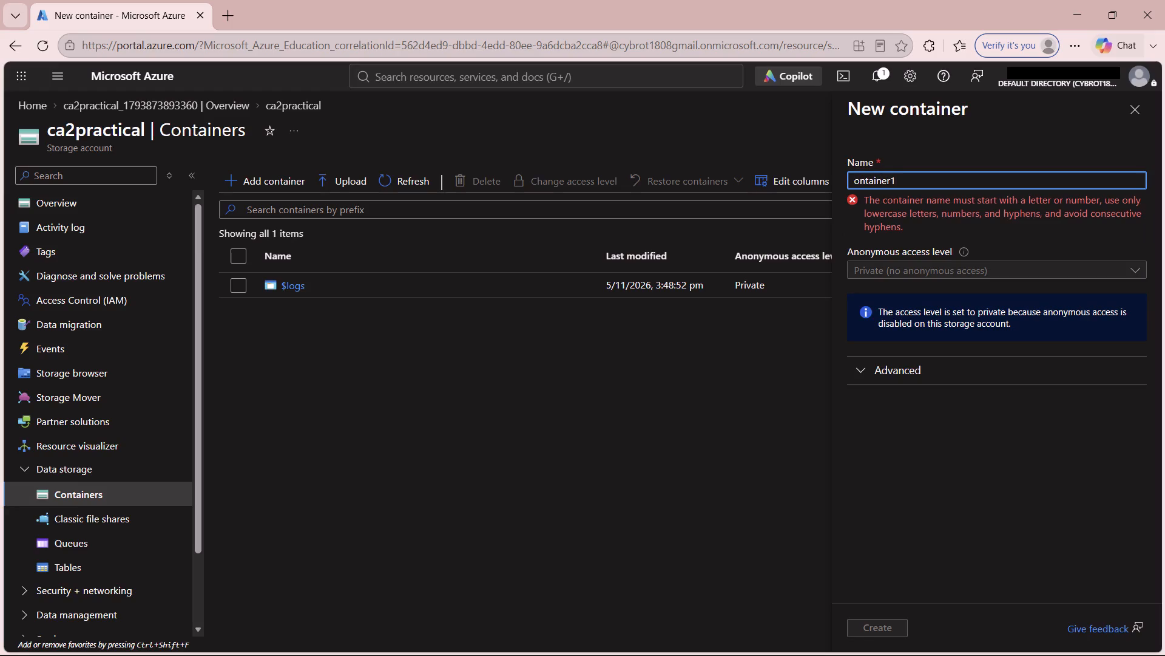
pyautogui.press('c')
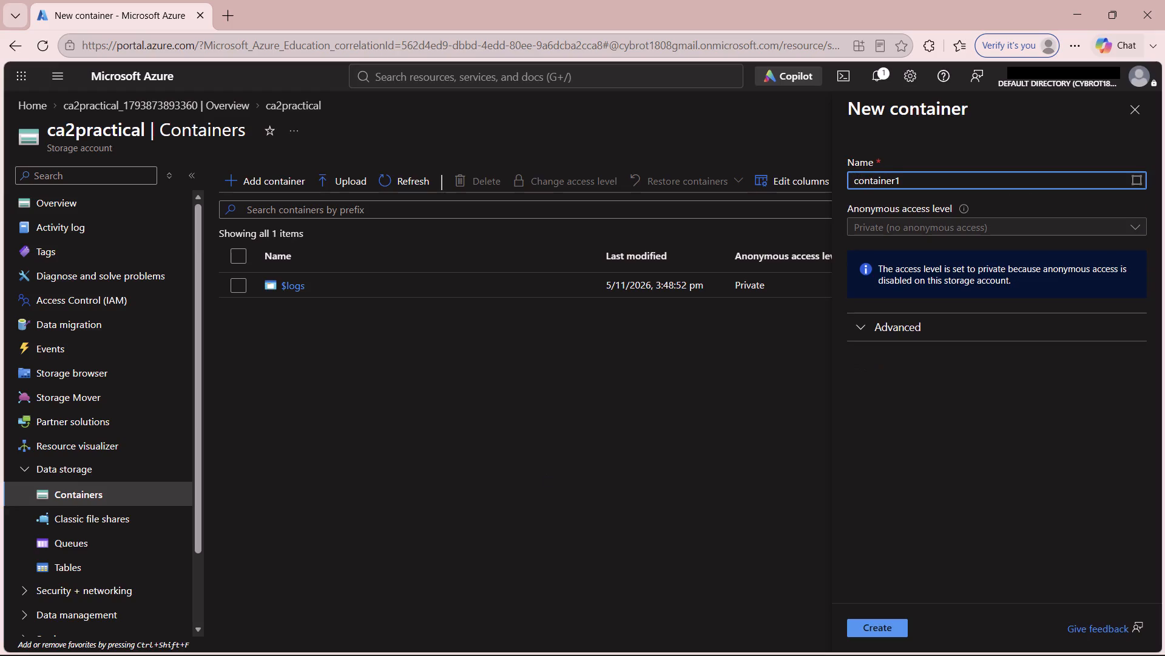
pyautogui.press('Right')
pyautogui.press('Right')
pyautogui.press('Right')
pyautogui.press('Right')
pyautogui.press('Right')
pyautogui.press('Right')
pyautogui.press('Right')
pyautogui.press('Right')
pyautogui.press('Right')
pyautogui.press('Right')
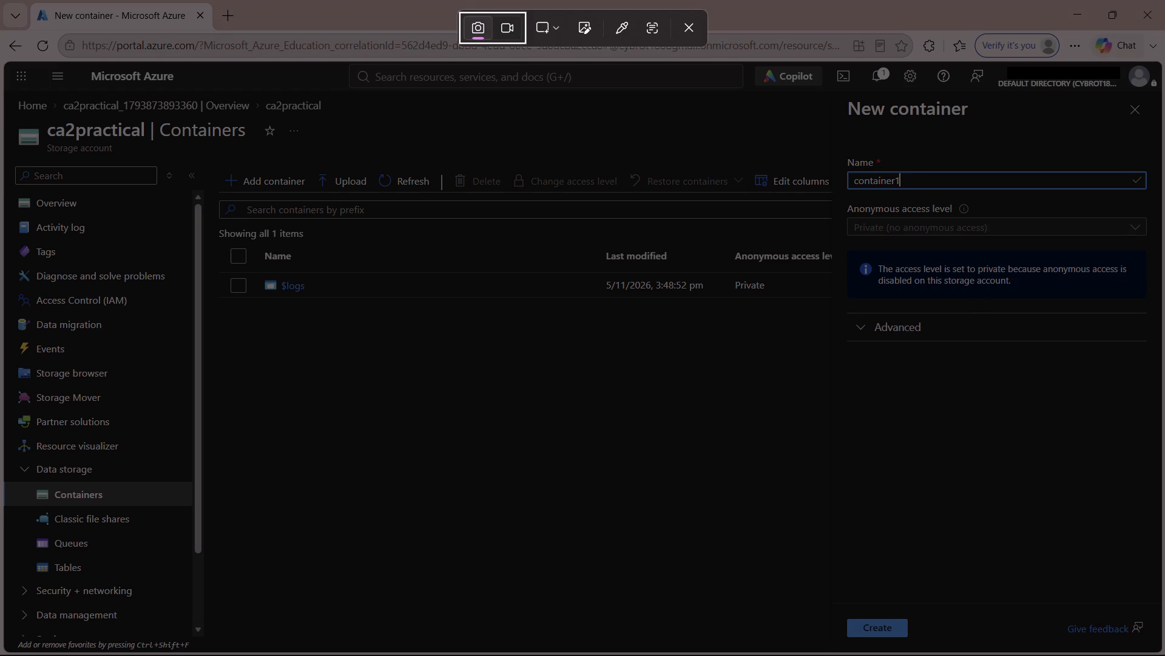
# Capture the portal page with the filled-in New container form and paste it below the first screenshot in Word.
pyautogui.moveTo(0, 54); pyautogui.dragTo(1164, 655)
pyautogui.click(803, 653)
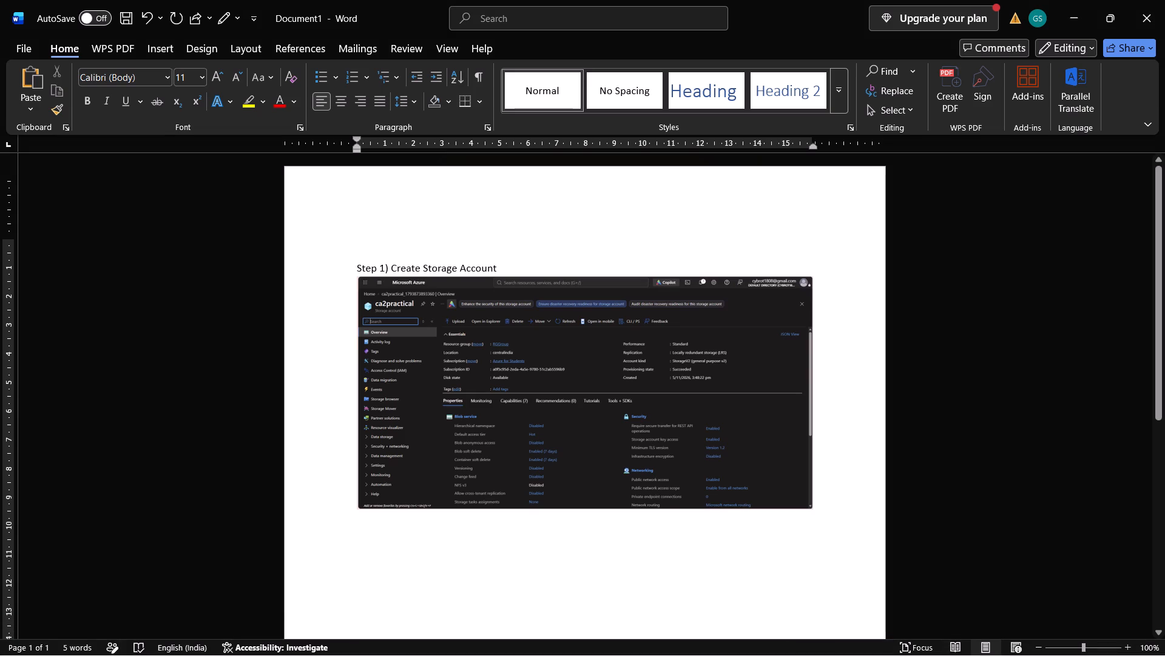
pyautogui.hotkey('ctrl', 'v')
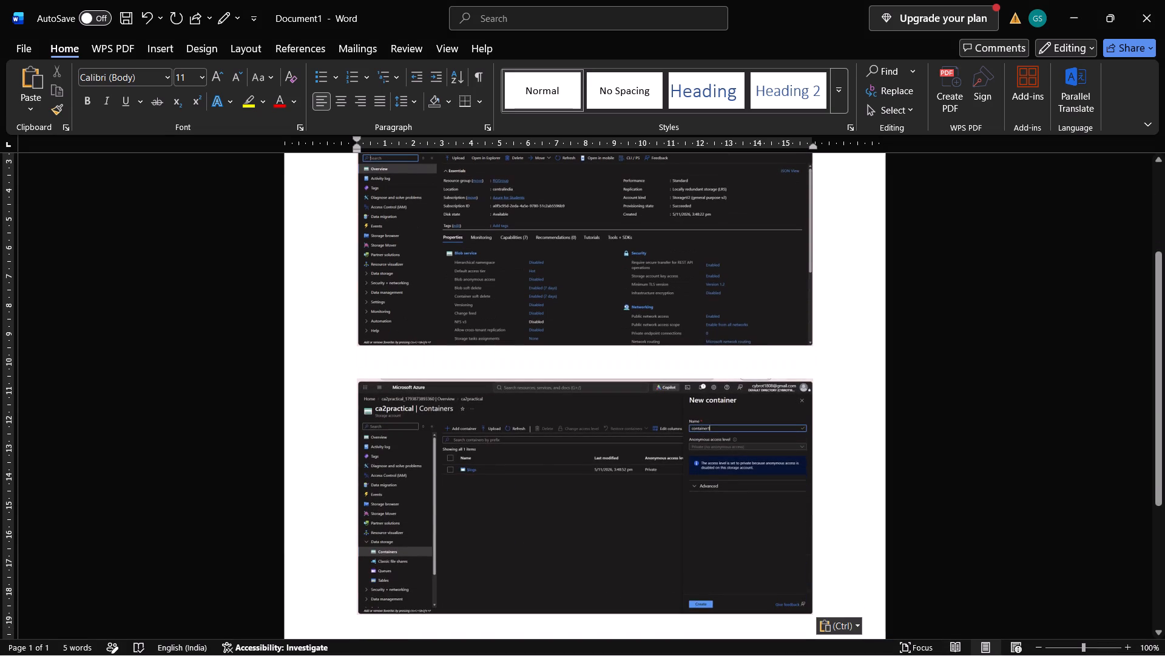
# Add a line above the New container screenshot and start its caption with Step2.
pyautogui.click(374, 370)
pyautogui.press('Return')
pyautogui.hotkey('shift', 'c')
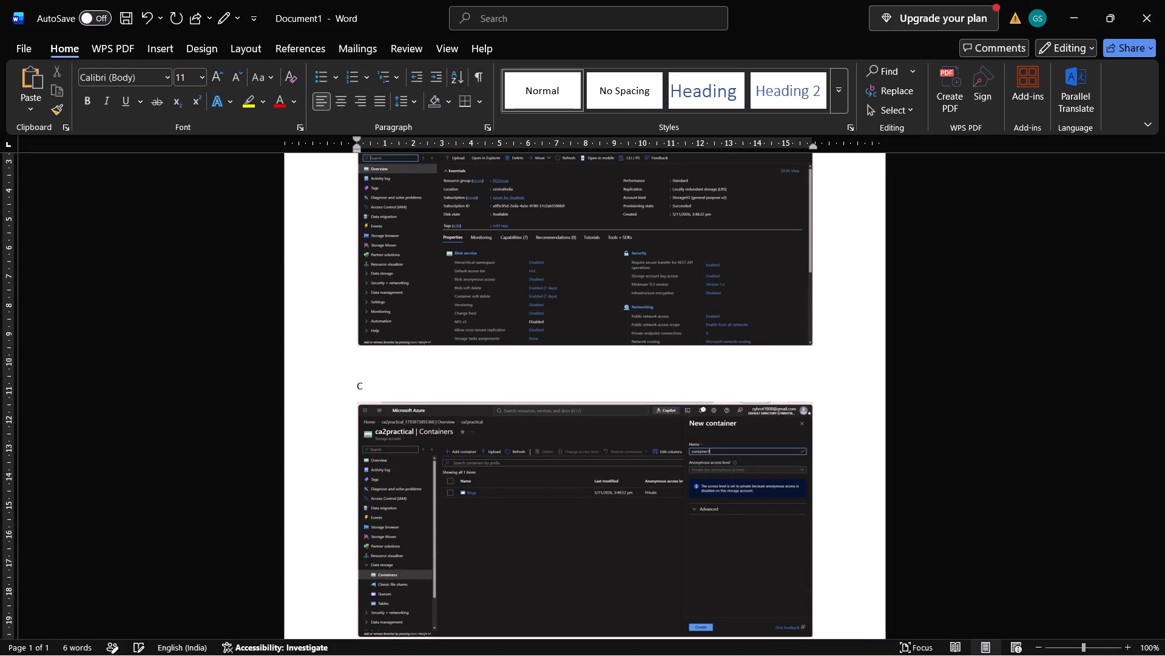
pyautogui.press('BackSpace')
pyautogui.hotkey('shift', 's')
pyautogui.press('BackSpace')
pyautogui.press('Down')
pyautogui.press('Up')
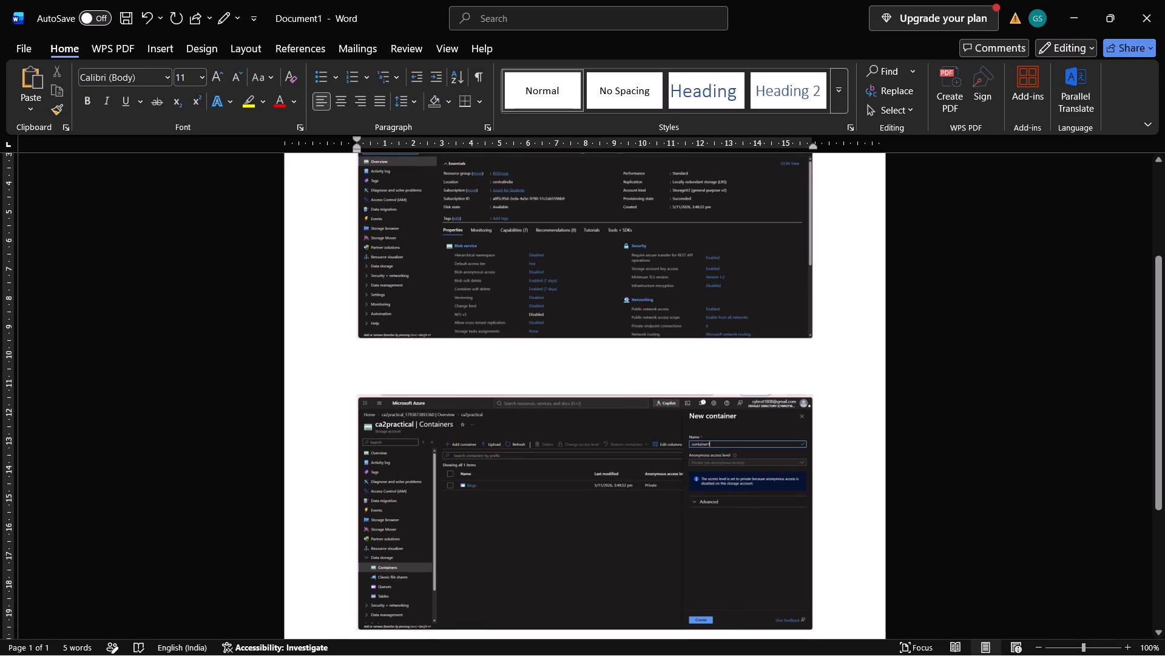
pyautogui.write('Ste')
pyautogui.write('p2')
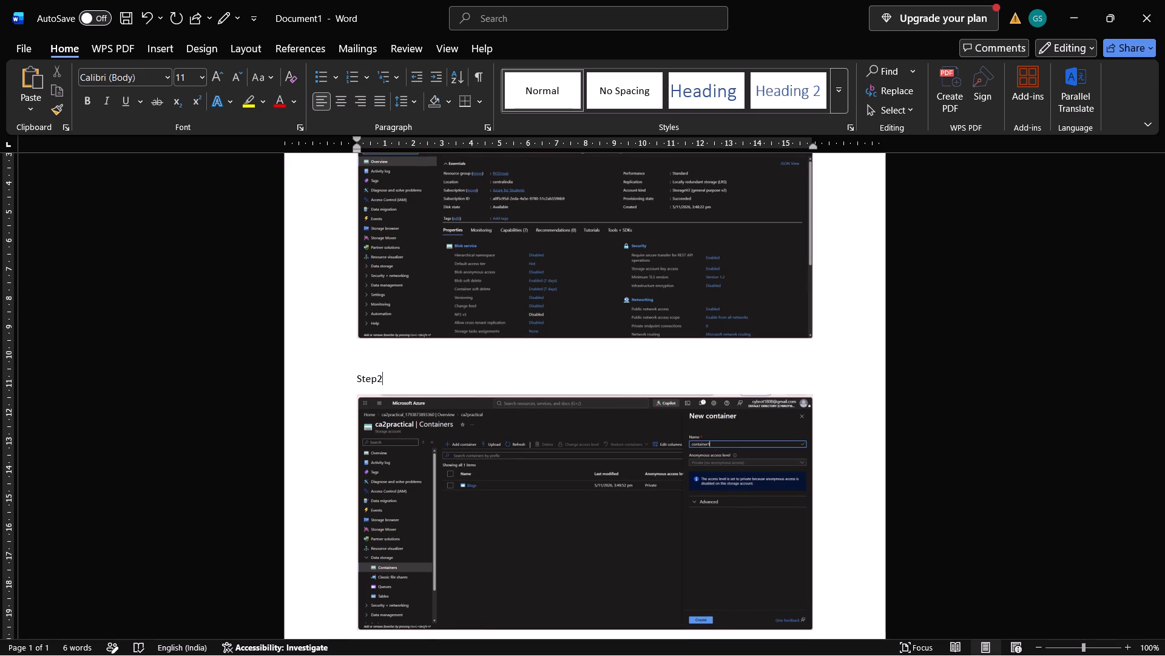
# Complete the second screenshot's caption so it reads "Step 2) Create a Container".
pyautogui.scroll(2, 396, 386)
pyautogui.scroll(-1, 411, 351)
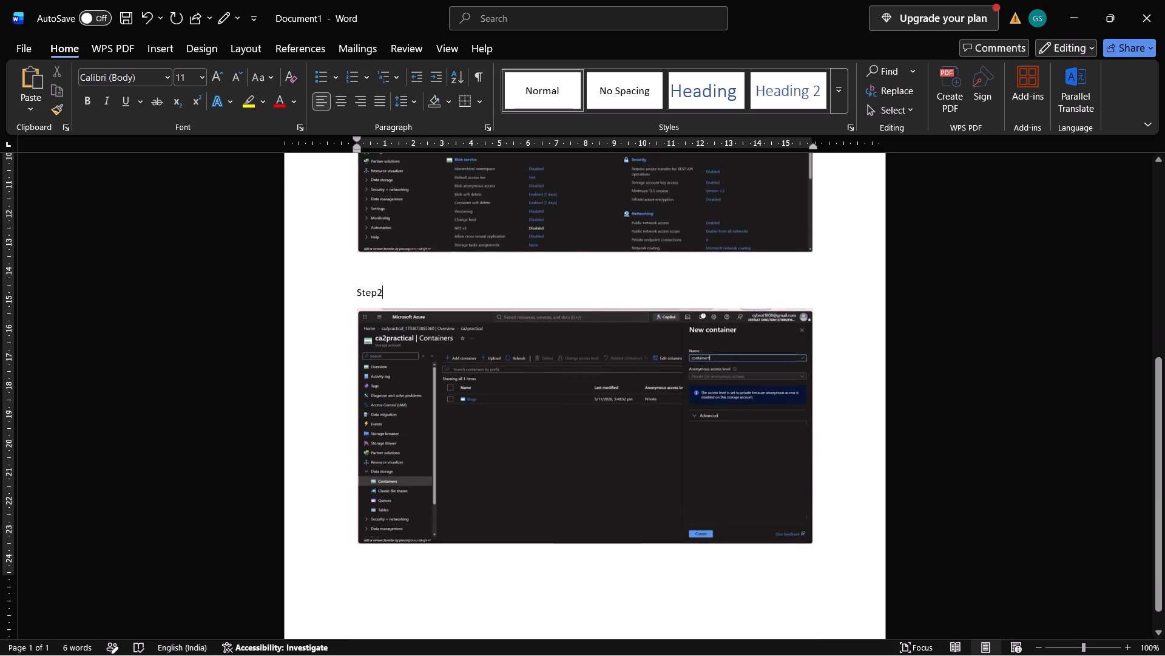
pyautogui.scroll(-1, 411, 351)
pyautogui.press('Left')
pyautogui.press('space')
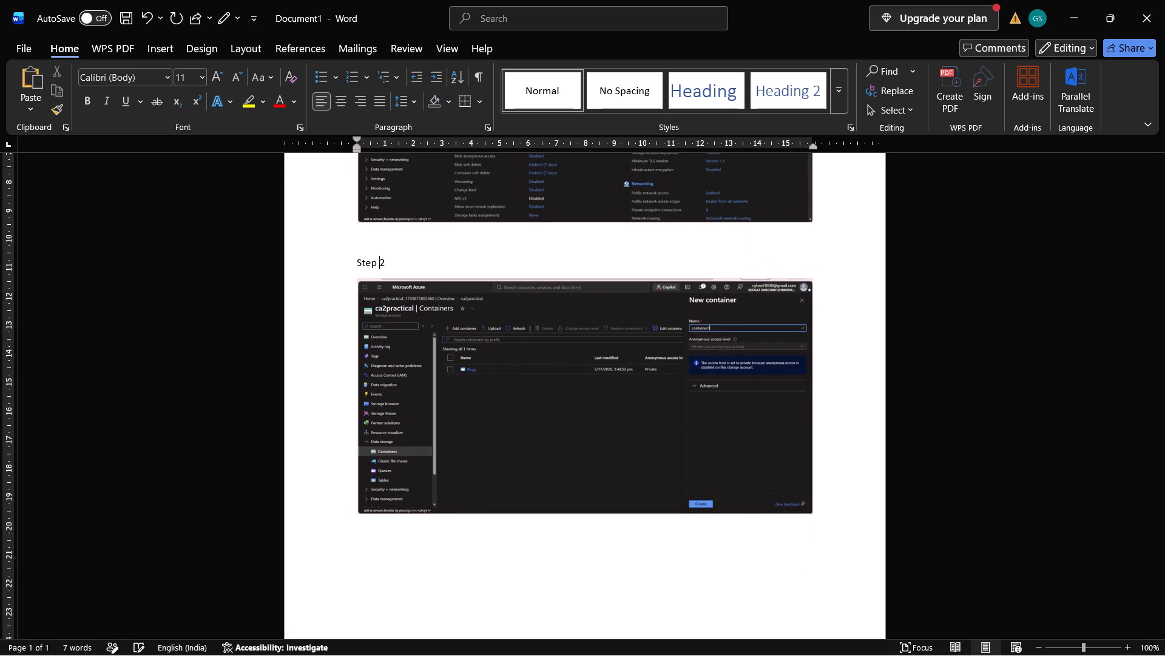
pyautogui.hotkey('shift', ')')
pyautogui.press('BackSpace')
pyautogui.press('Right')
pyautogui.hotkey('shift', ')')
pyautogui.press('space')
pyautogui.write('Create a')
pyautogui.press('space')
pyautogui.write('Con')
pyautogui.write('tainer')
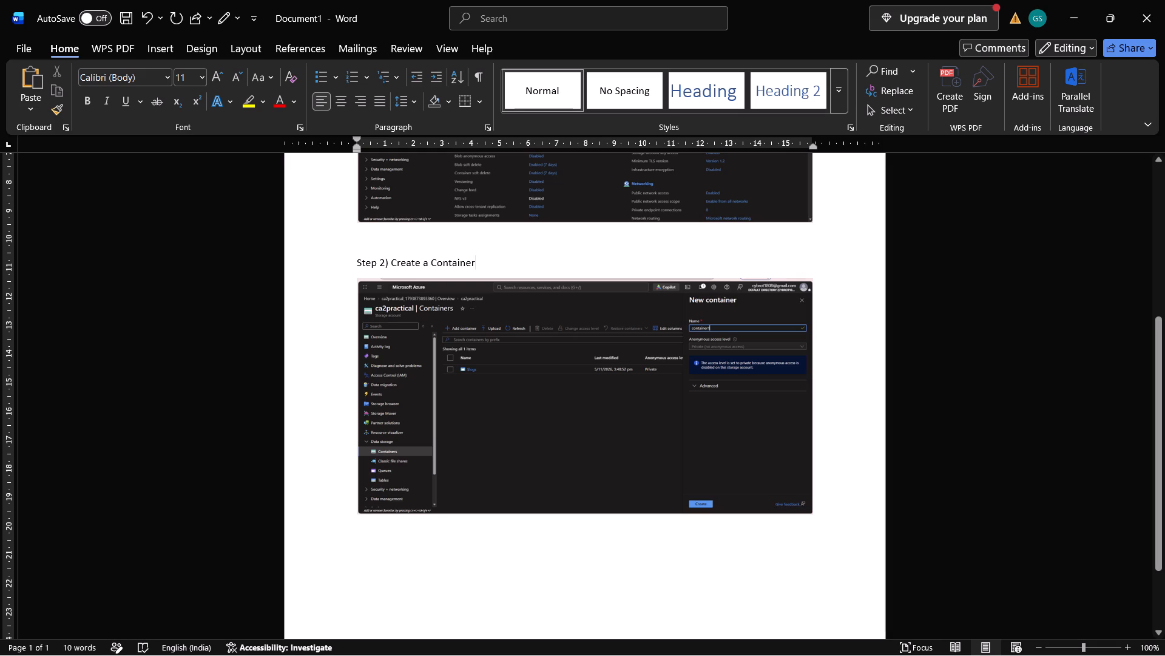
# Add two new lines below the New container screenshot.
pyautogui.click(823, 508)
pyautogui.press('Return')
pyautogui.press('Return')
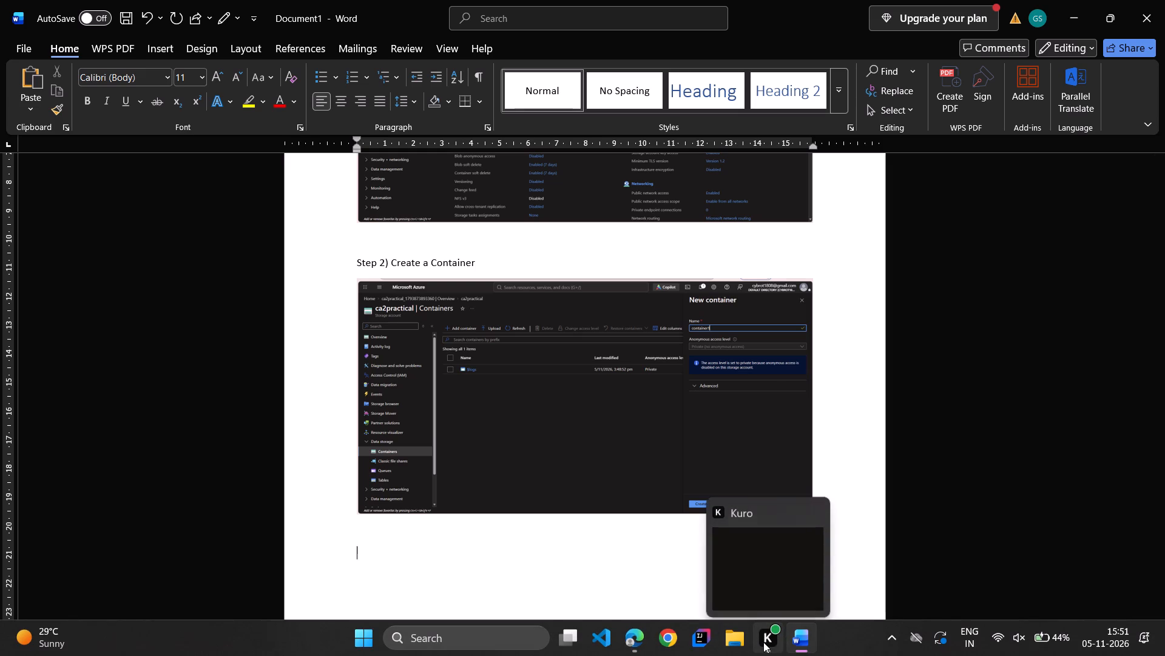
# Switch back to the Azure portal and create the container container1 from the filled-in form.
pyautogui.click(640, 643)
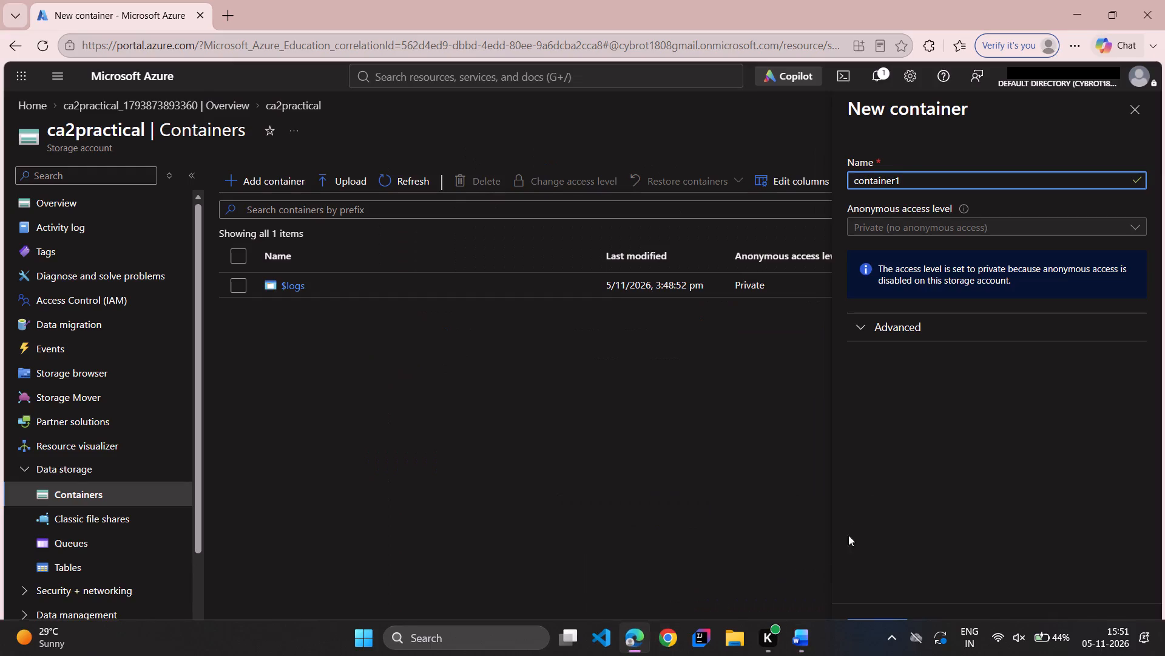
pyautogui.click(874, 626)
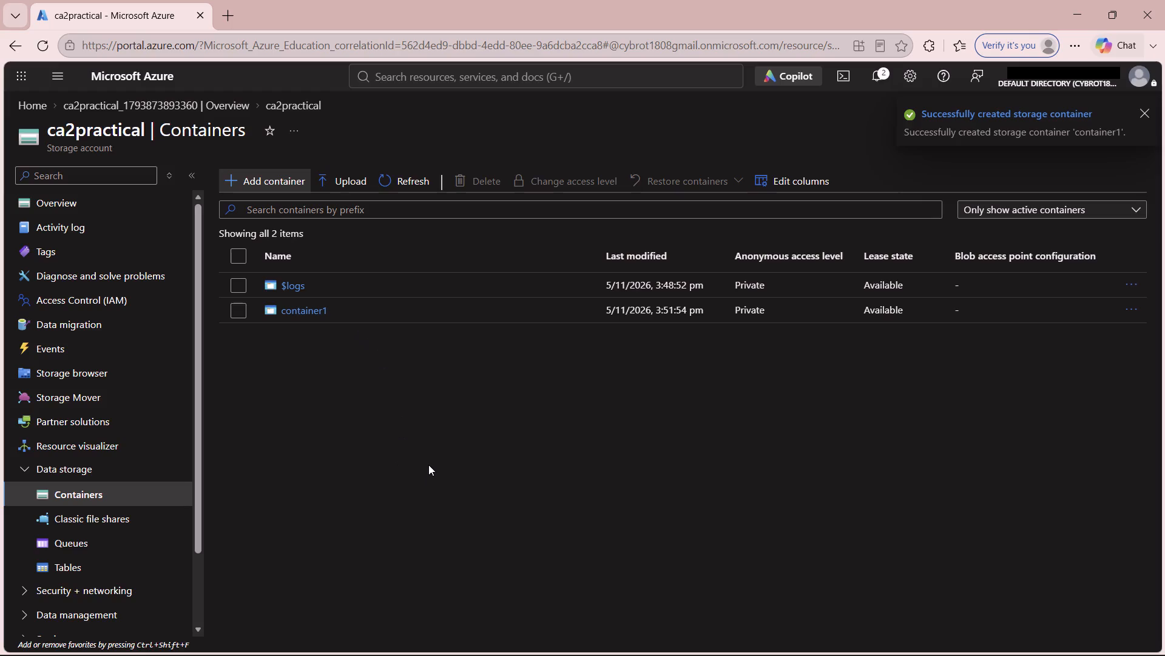
# Open container1, start a blob upload and choose Ca3Report.pdf from the Downloads folder.
pyautogui.click(294, 308)
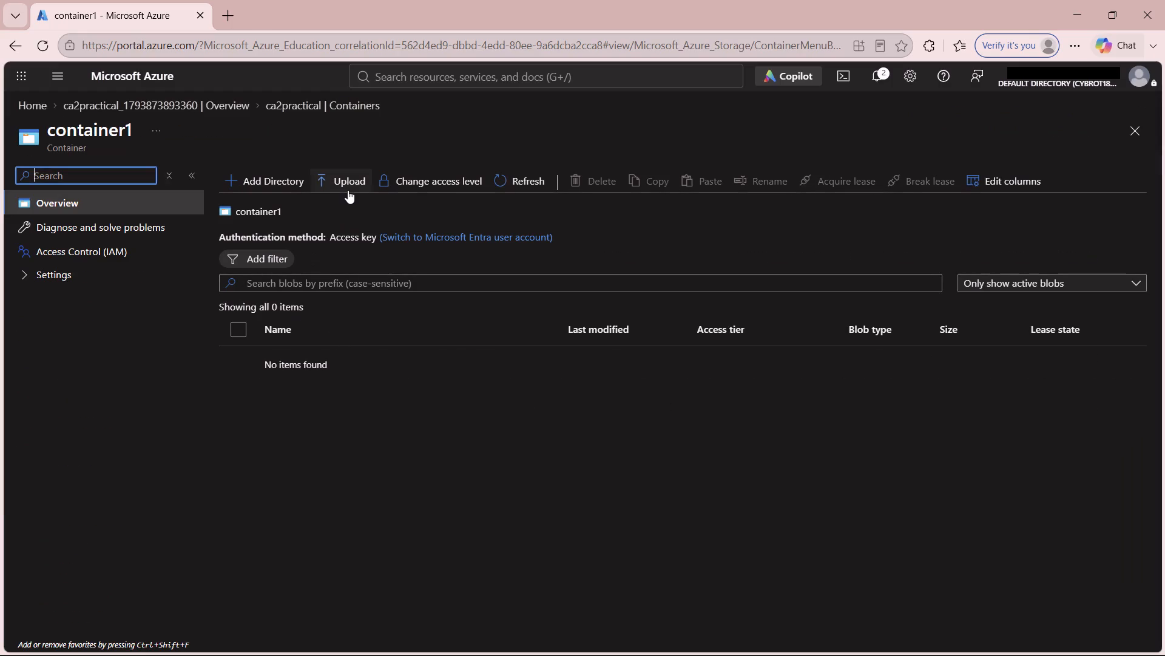
pyautogui.click(346, 182)
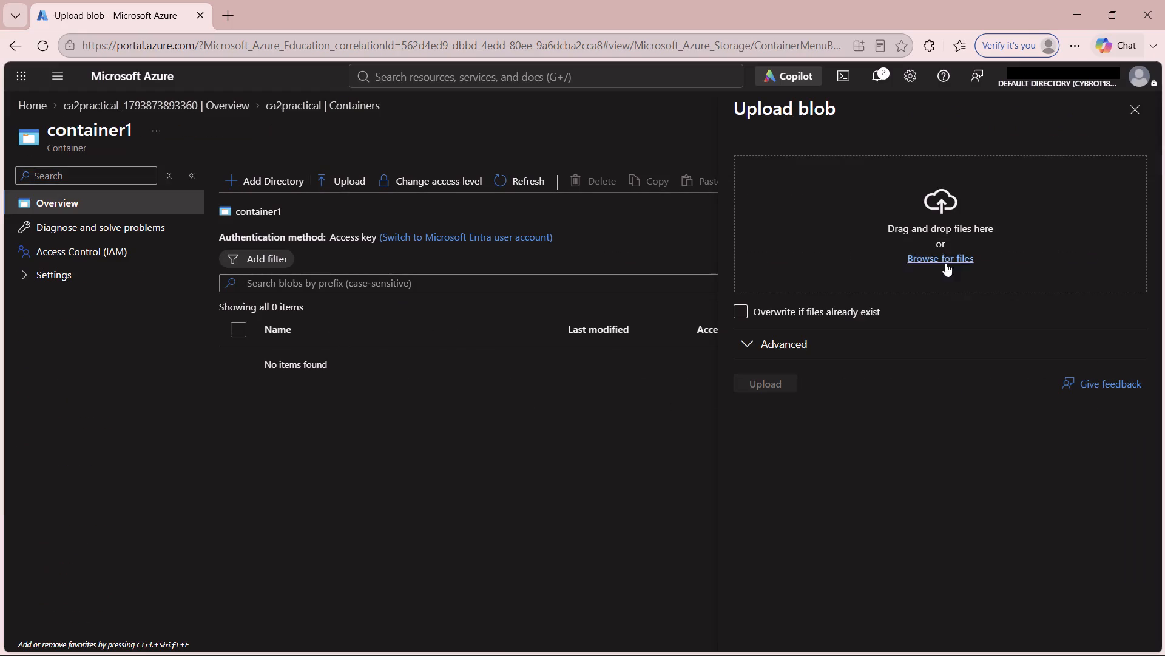
pyautogui.click(933, 256)
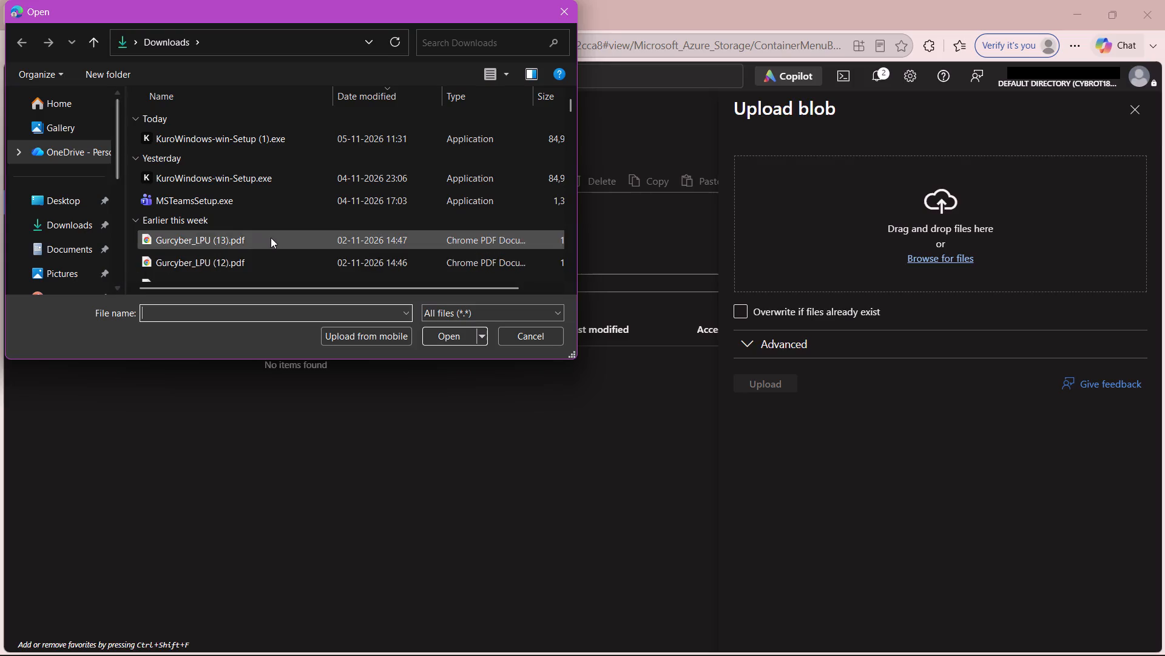
pyautogui.scroll(-3, 275, 237)
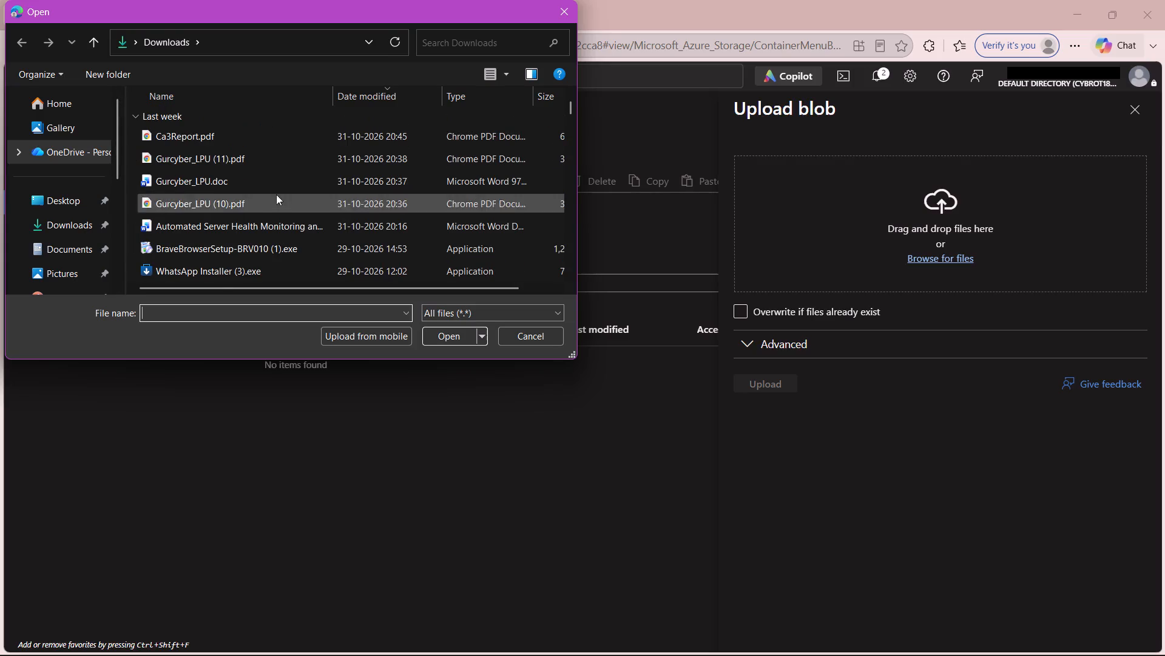
pyautogui.click(246, 142)
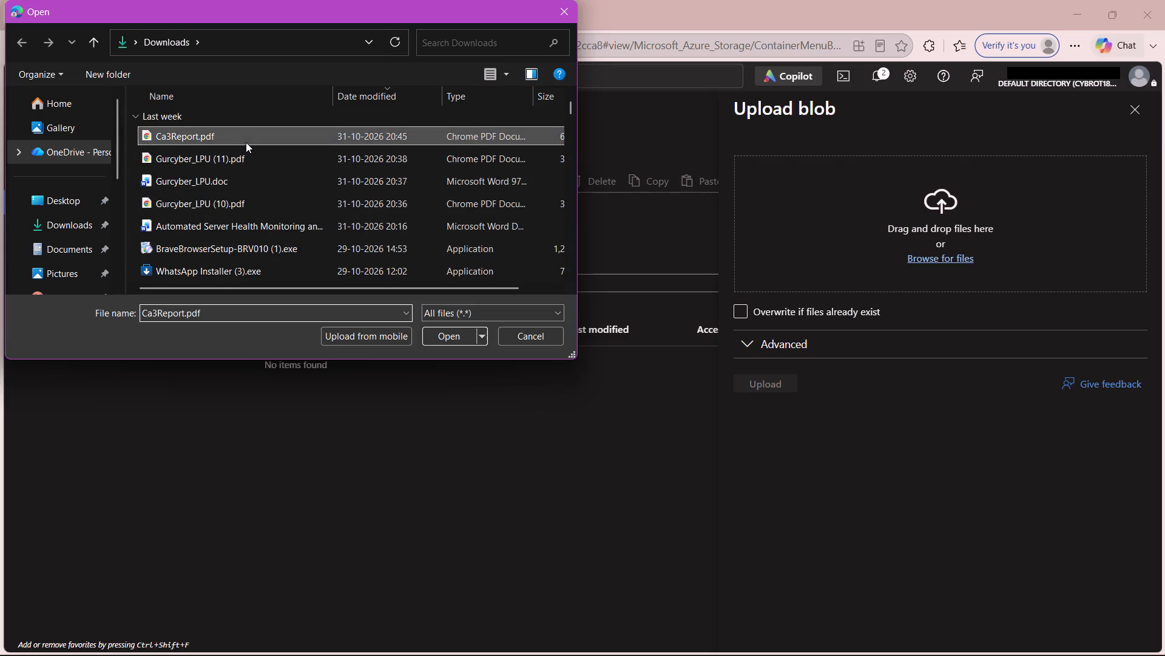
pyautogui.click(455, 339)
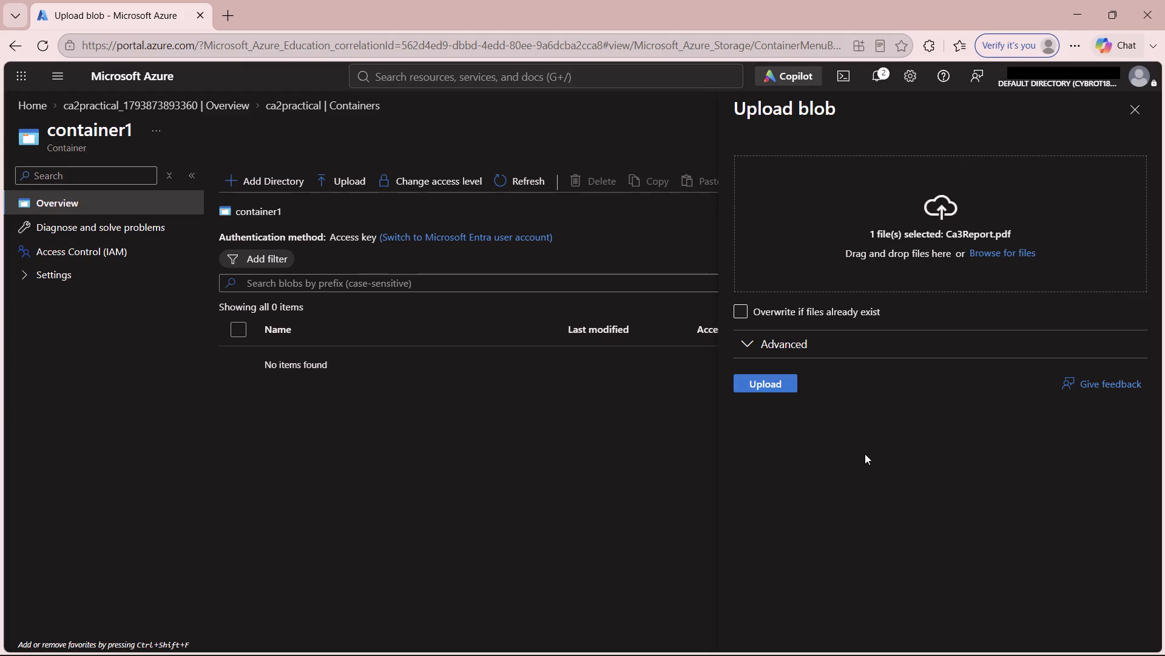
# Capture the portal page showing the Upload blob form with Ca3Report.pdf selected.
pyautogui.press('Print')
pyautogui.moveTo(0, 58); pyautogui.dragTo(1164, 655)
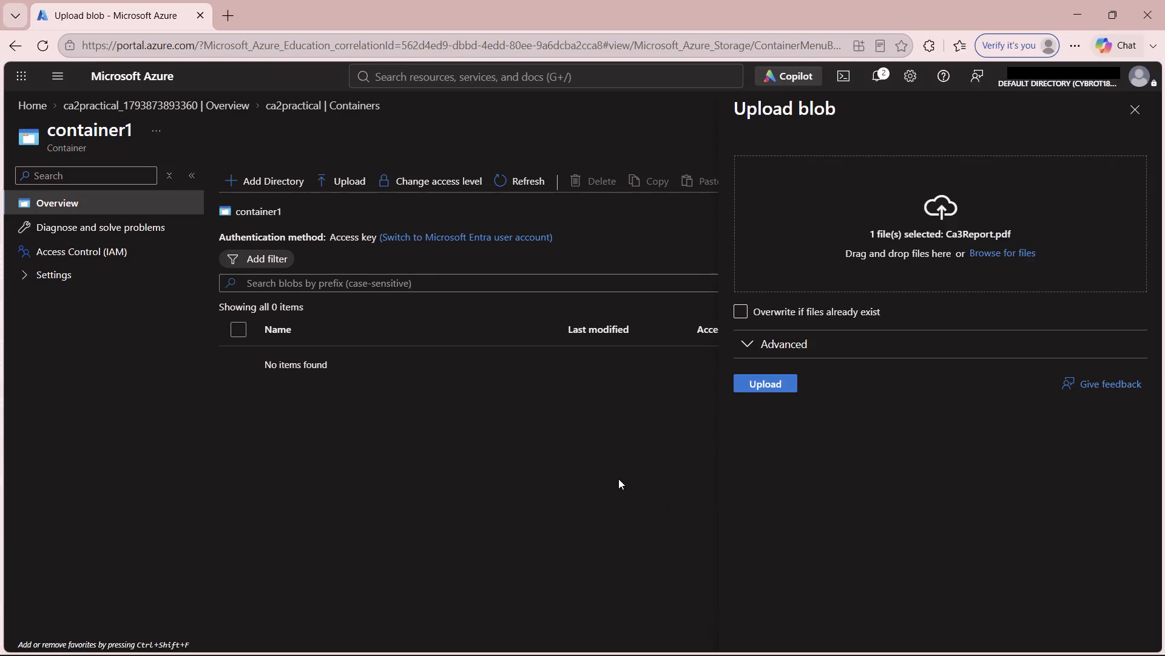
# In Word, add the caption "Step 3) Upload a file in the Container" and paste the captured screenshot beneath it.
pyautogui.click(802, 632)
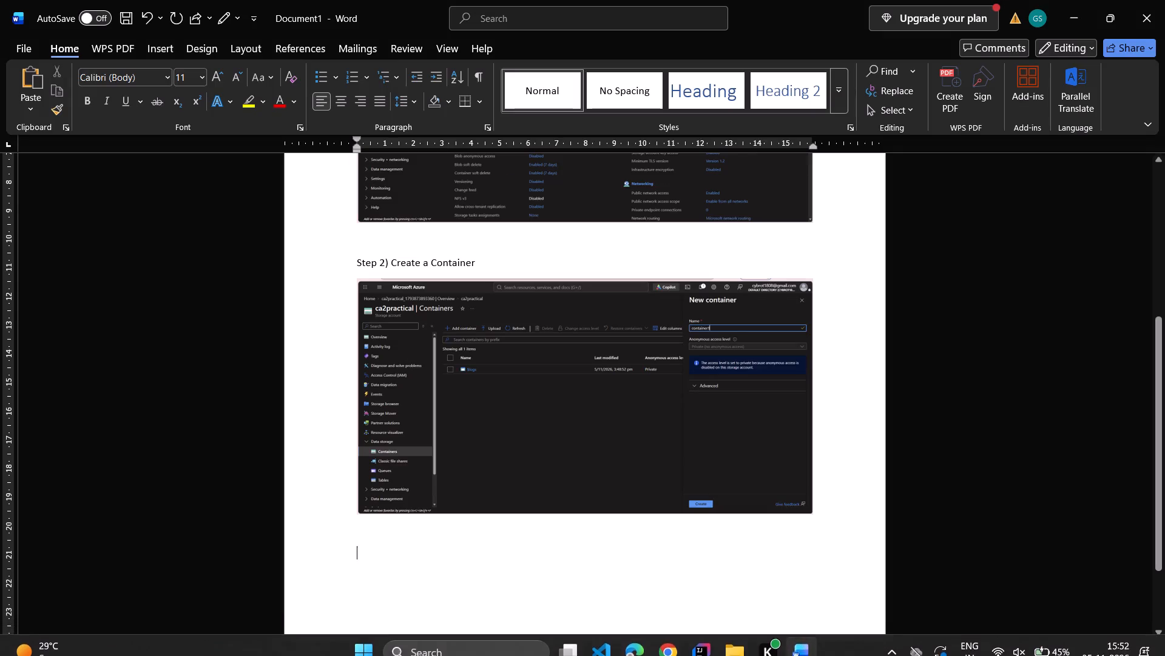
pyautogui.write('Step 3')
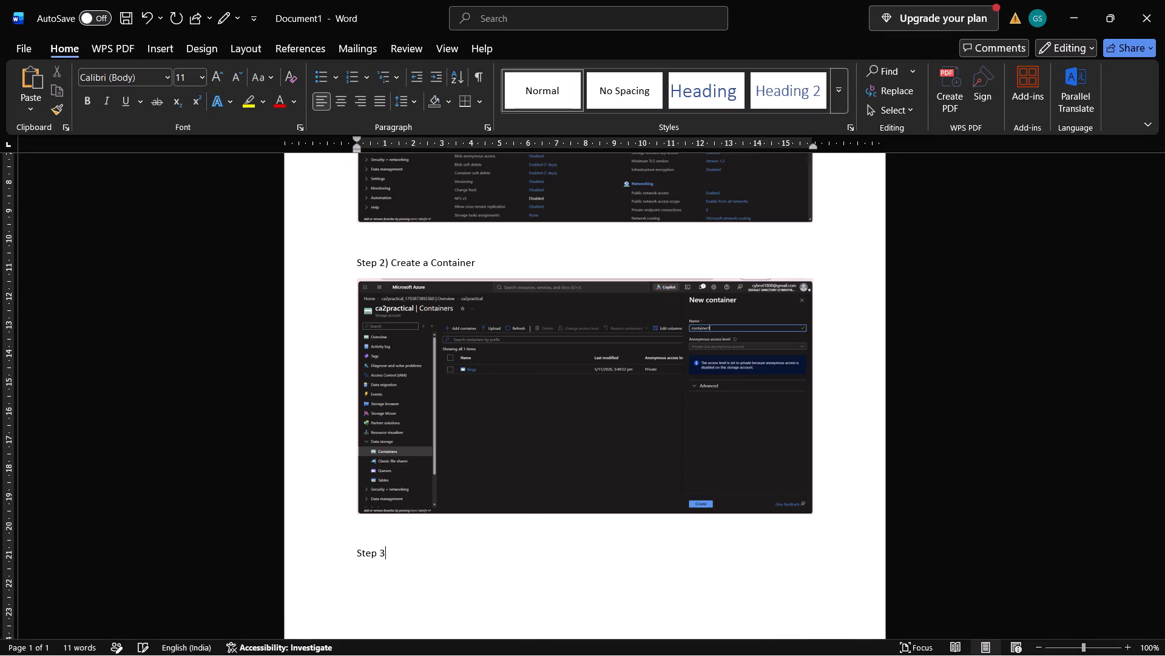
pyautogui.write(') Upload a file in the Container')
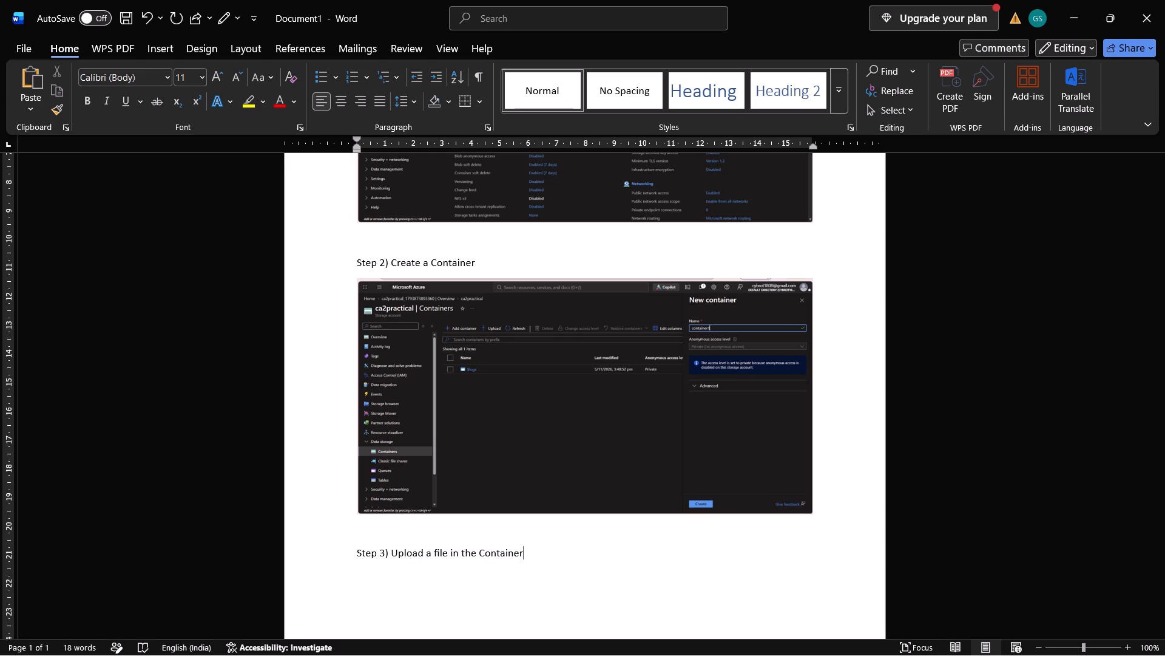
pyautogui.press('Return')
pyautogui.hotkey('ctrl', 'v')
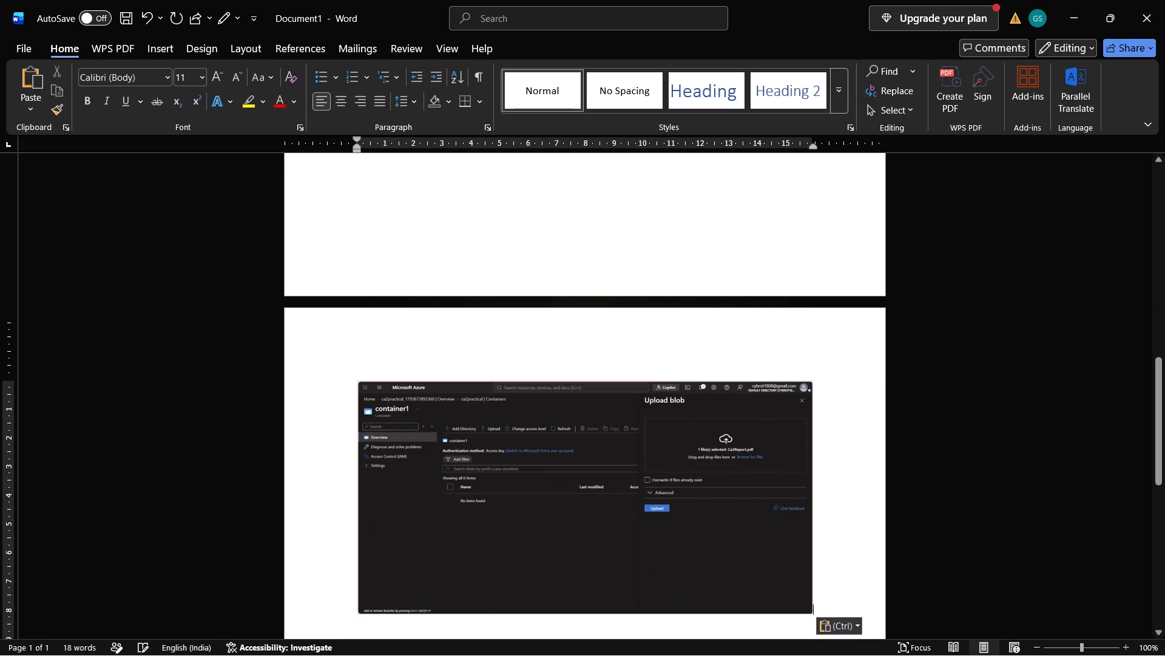
# Insert blank lines before the Step 3 caption to move it onto the second page with its screenshot.
pyautogui.scroll(5, 449, 383)
pyautogui.click(357, 307)
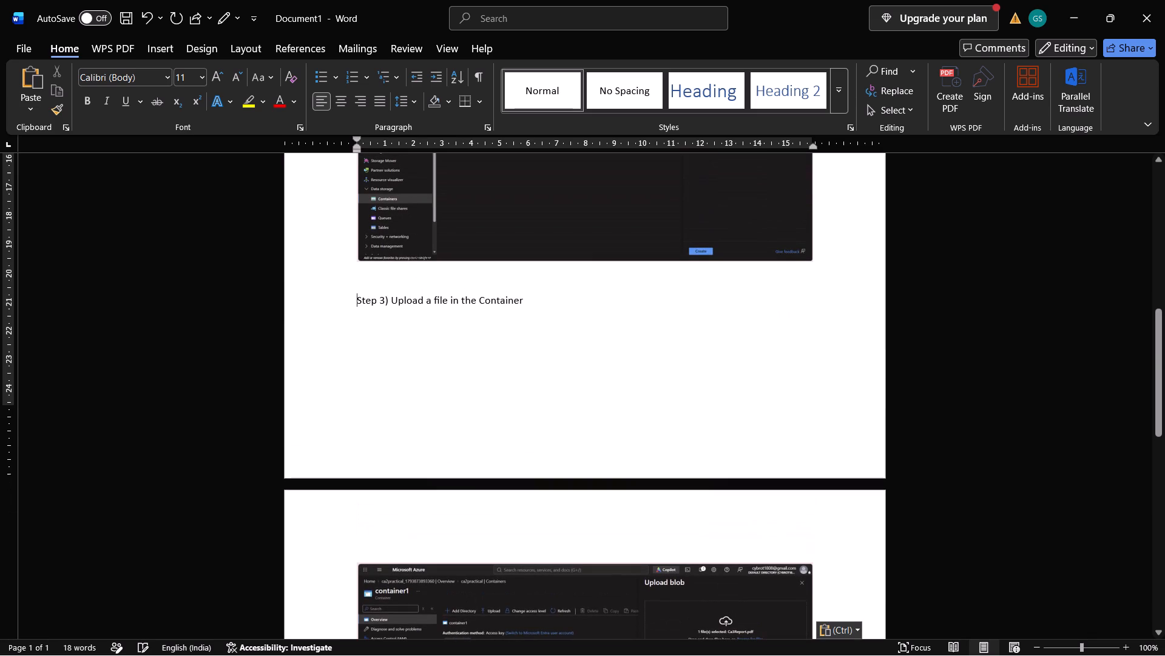
pyautogui.press('Return')
pyautogui.press('Return')
pyautogui.press('Return')
pyautogui.press('Return')
pyautogui.press('Return')
pyautogui.press('Return')
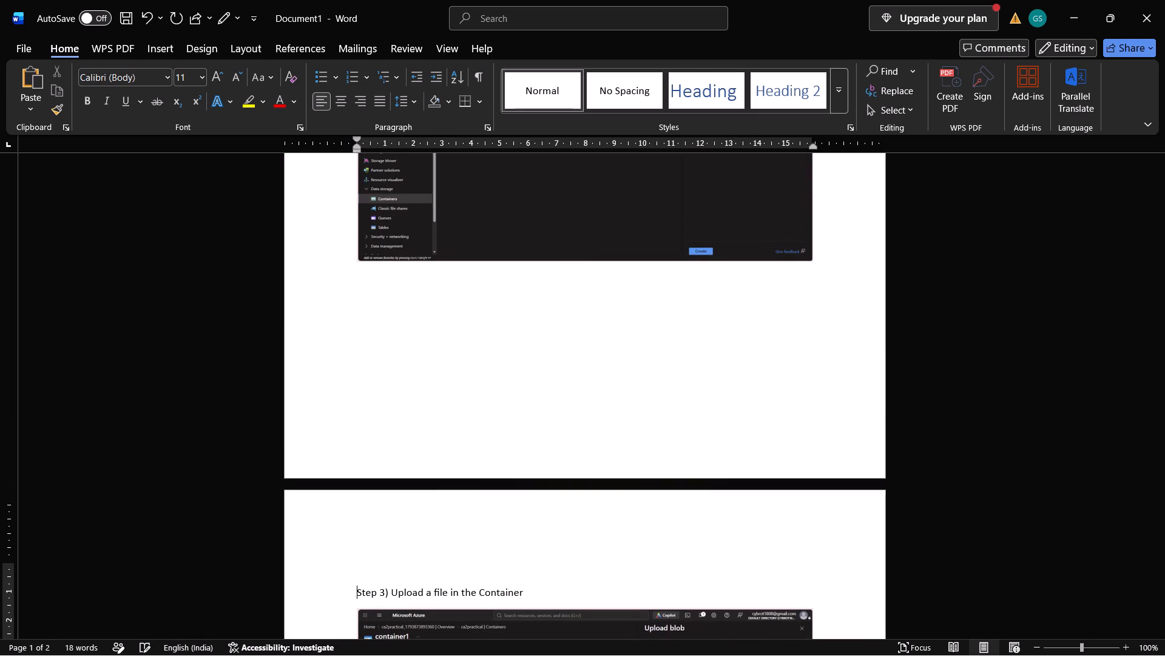
pyautogui.press('BackSpace')
pyautogui.press('BackSpace')
pyautogui.press('Return')
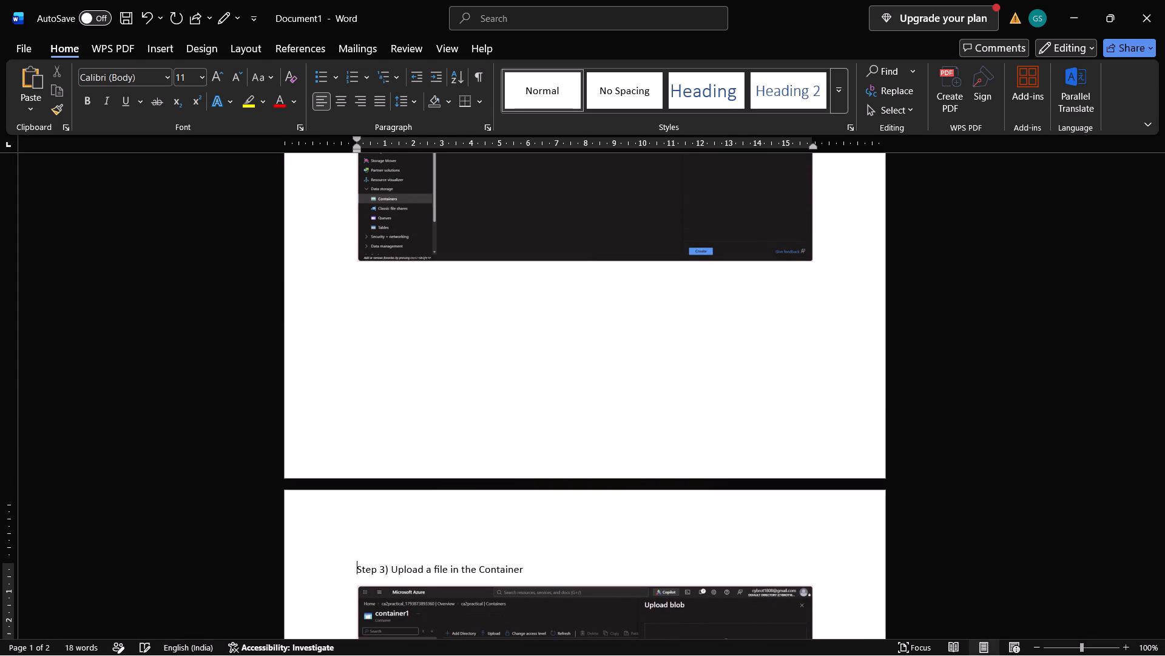
# Insert five blank lines at the start of the document, above the Step 1 caption, to shift the first page's content down.
pyautogui.scroll(5, 486, 222)
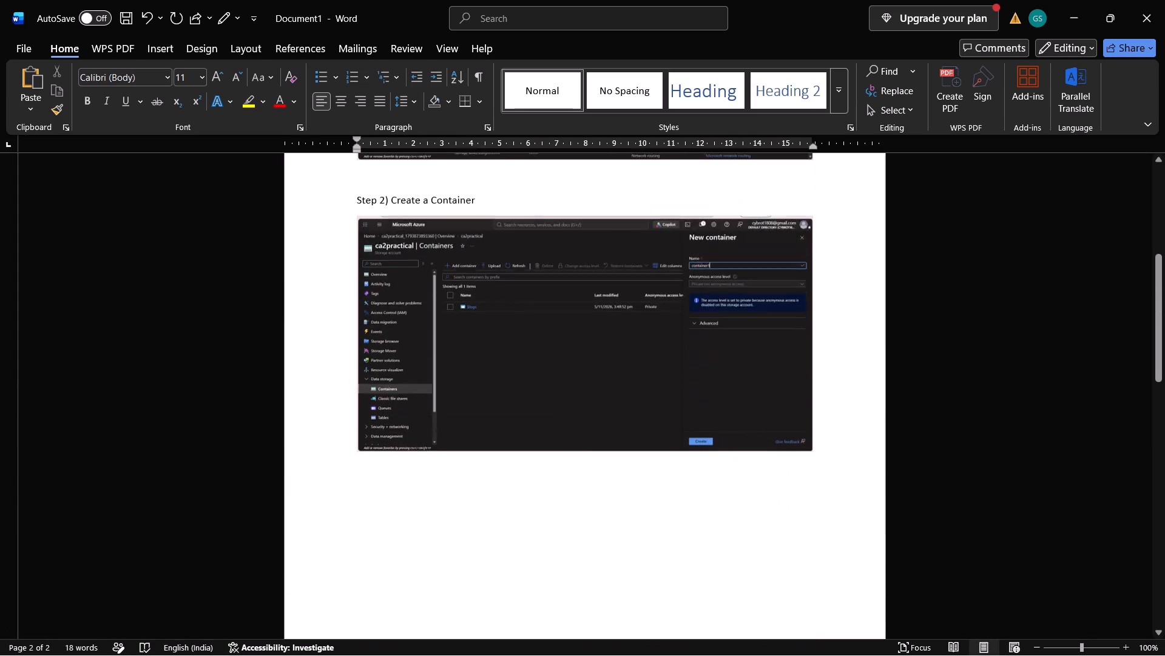
pyautogui.scroll(2, 500, 250)
pyautogui.scroll(13, 487, 316)
pyautogui.scroll(-4, 487, 323)
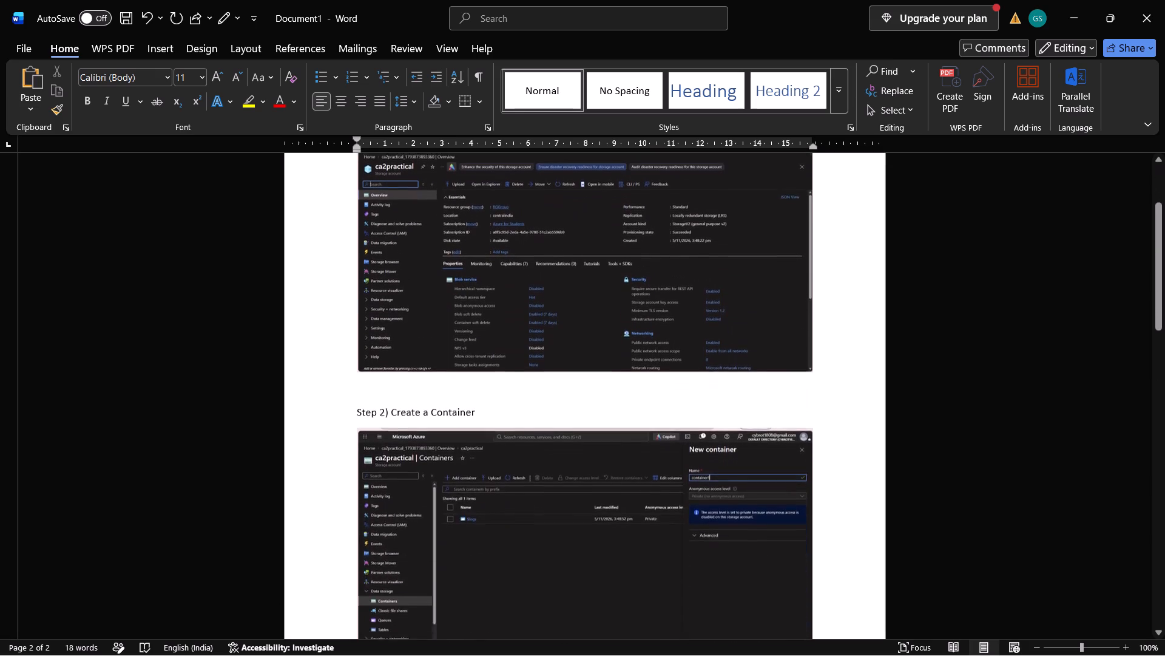
pyautogui.scroll(5, 487, 323)
pyautogui.click(361, 260)
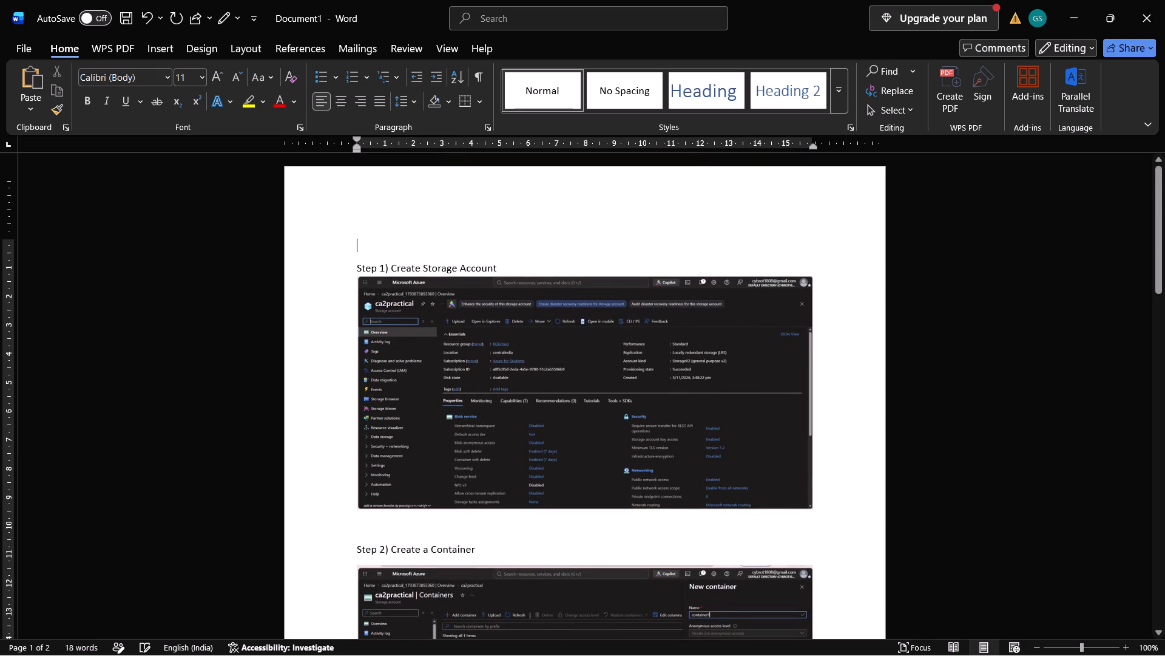
pyautogui.press('Return')
pyautogui.press('Return')
pyautogui.press('Return')
pyautogui.scroll(-5, 446, 306)
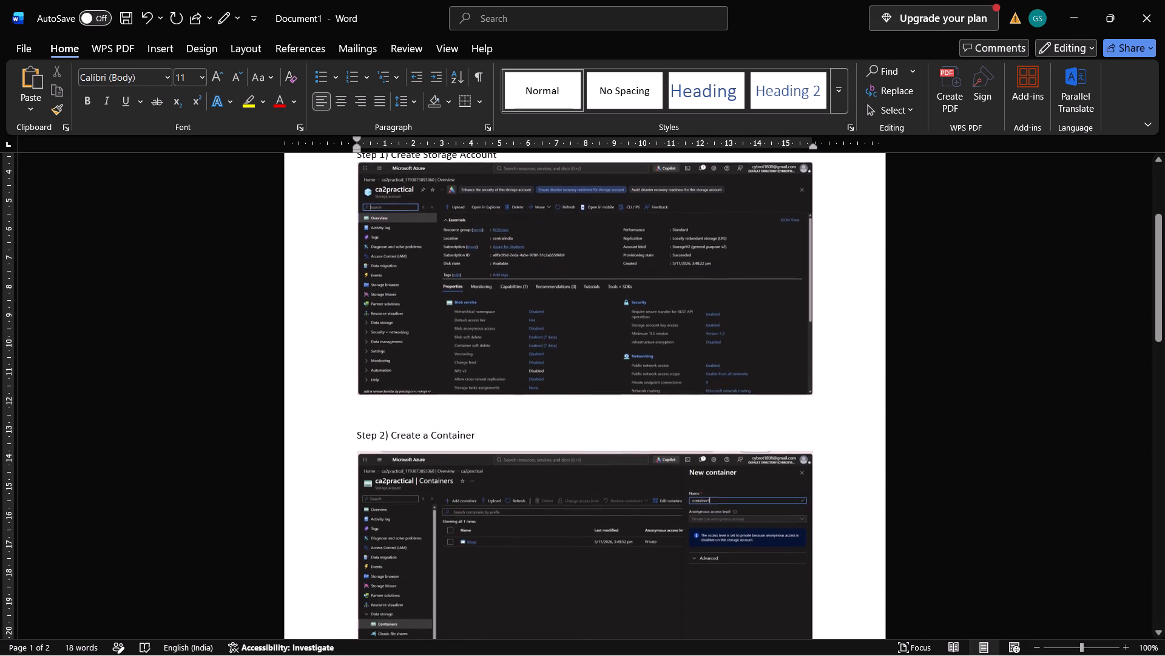
pyautogui.scroll(-3, 482, 335)
pyautogui.press('Return')
pyautogui.scroll(-6, 482, 335)
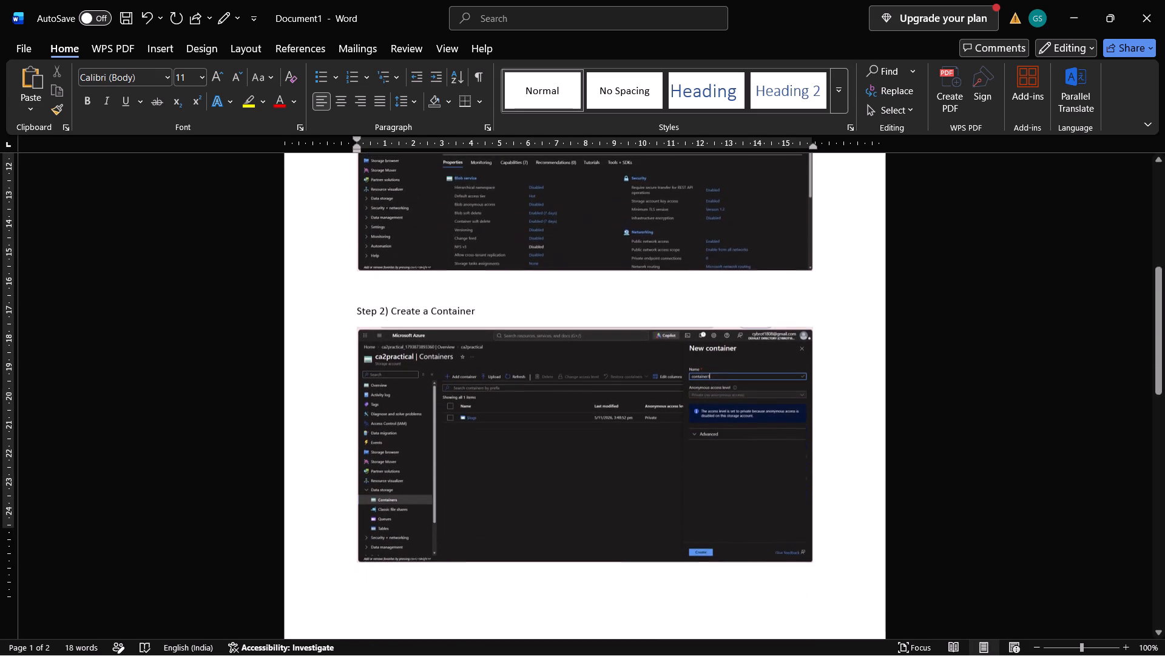
pyautogui.scroll(-2, 482, 335)
pyautogui.press('Return')
pyautogui.scroll(-4, 482, 335)
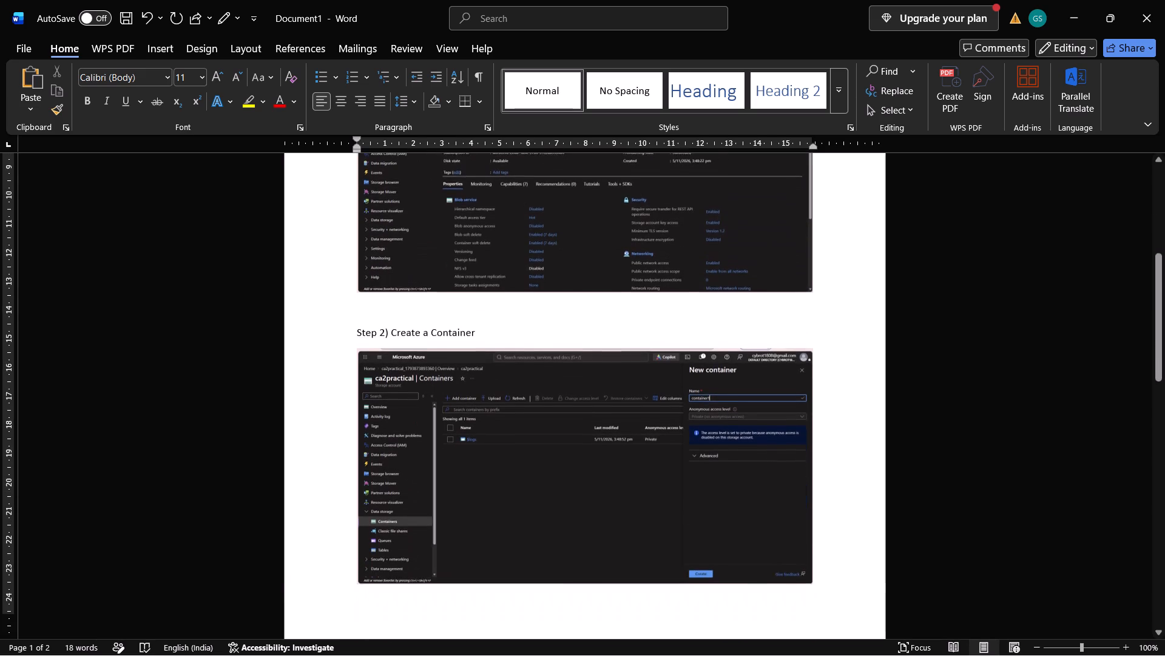
# Insert one more blank line above the Step 1 caption and check the page layout.
pyautogui.scroll(-3, 482, 335)
pyautogui.press('Return')
pyautogui.scroll(-3, 482, 335)
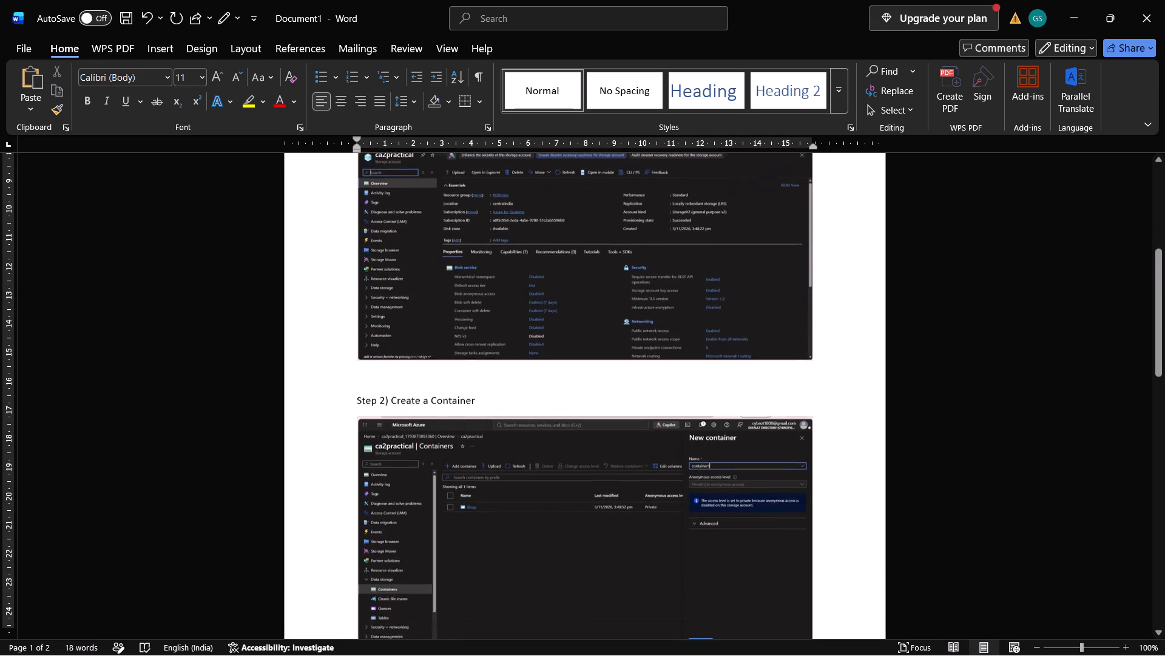
pyautogui.scroll(-6, 482, 335)
pyautogui.scroll(11, 482, 335)
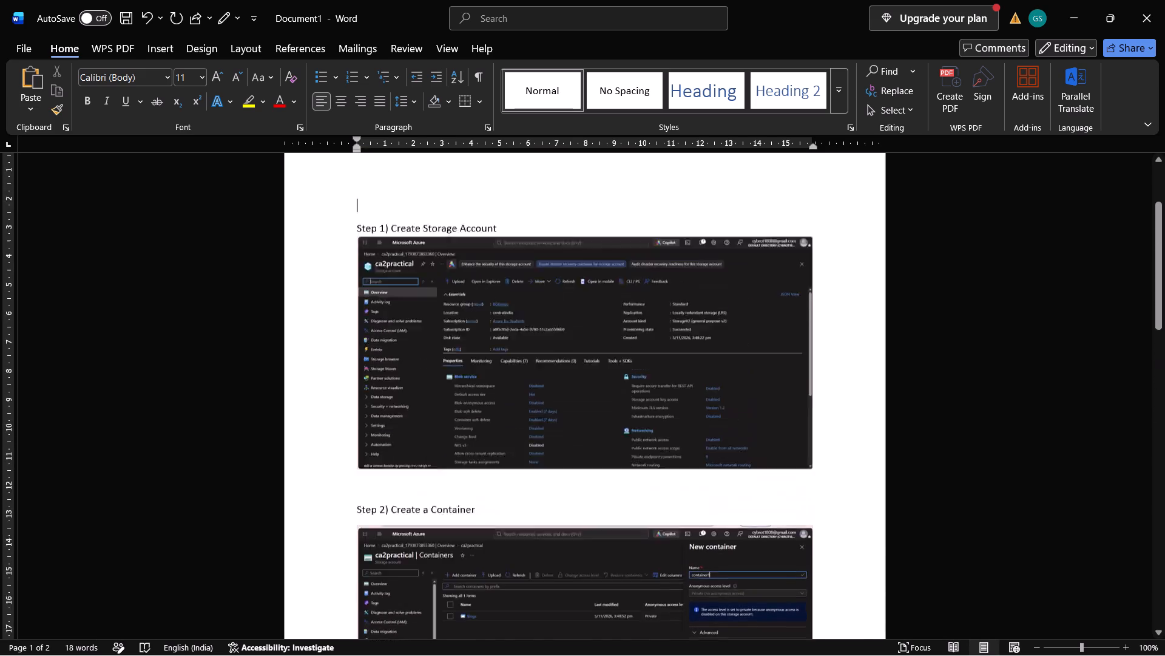
pyautogui.scroll(9, 481, 329)
# At the start of the document, add the heading CA2 followed by Name, Roll No and Reg No lines with the student's details.
pyautogui.click(379, 230)
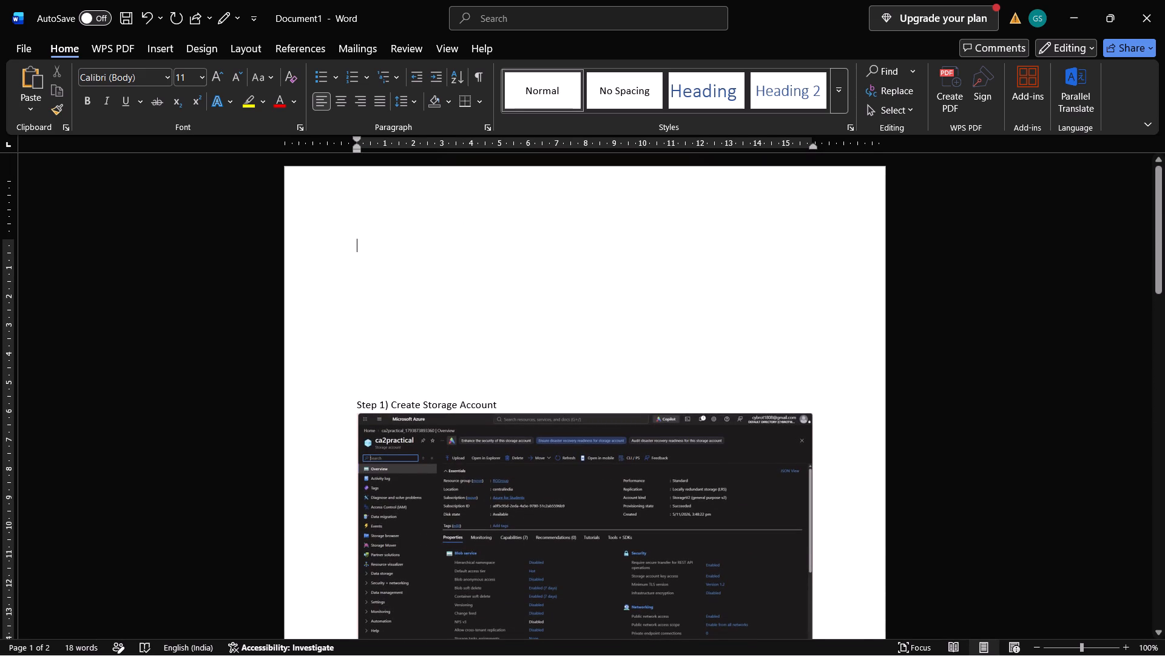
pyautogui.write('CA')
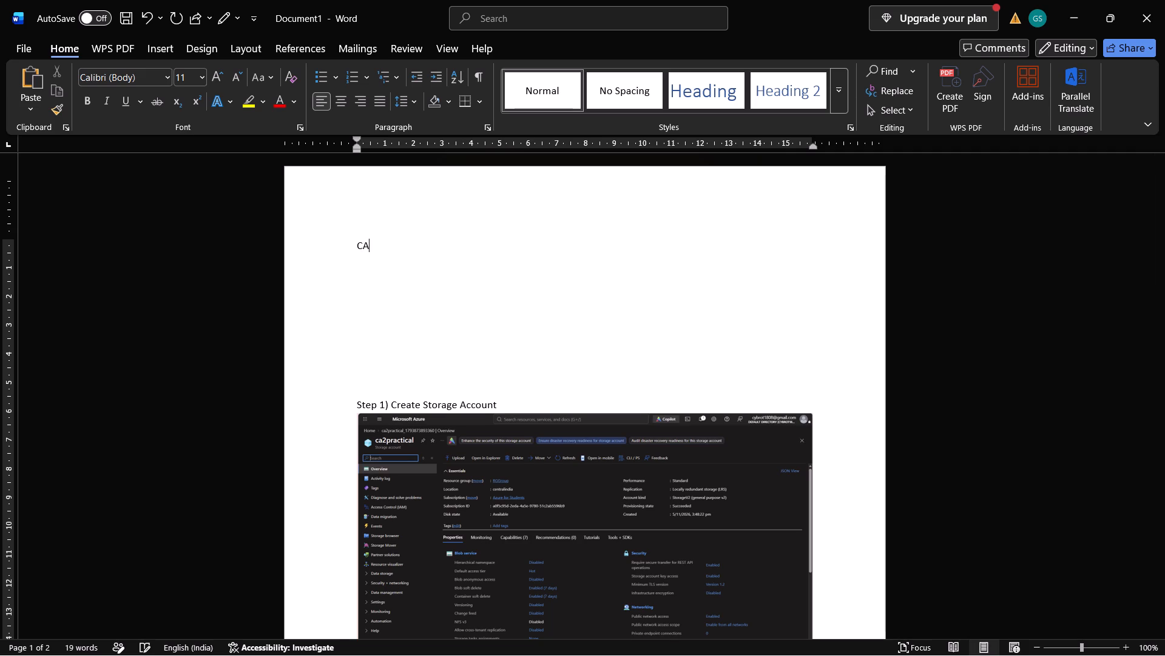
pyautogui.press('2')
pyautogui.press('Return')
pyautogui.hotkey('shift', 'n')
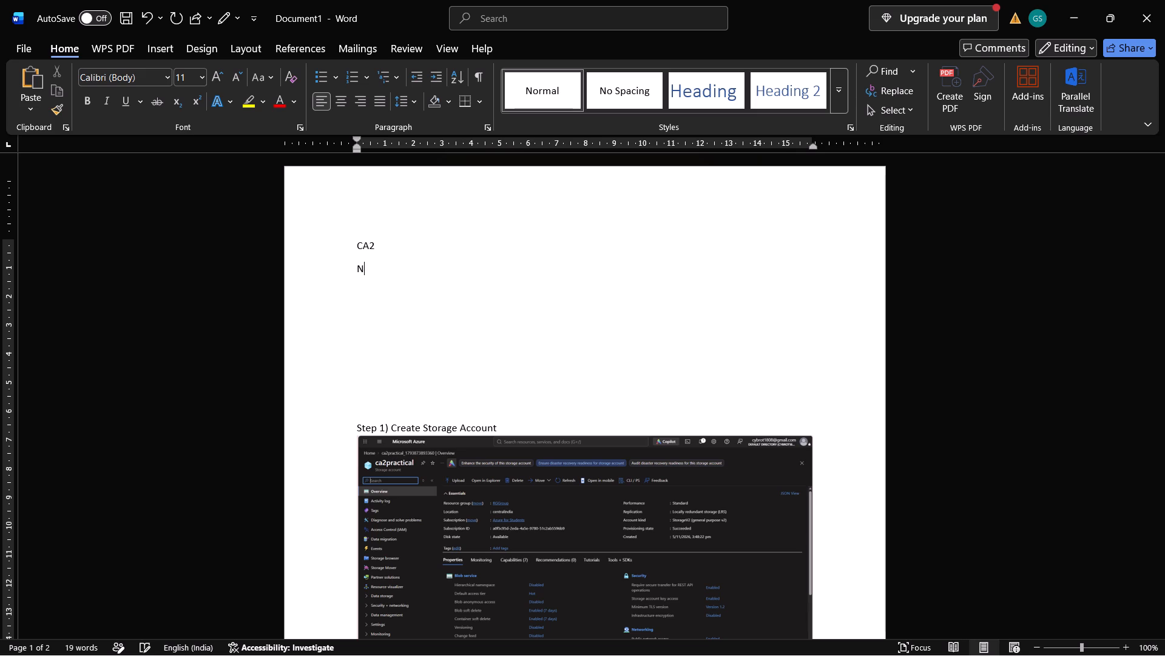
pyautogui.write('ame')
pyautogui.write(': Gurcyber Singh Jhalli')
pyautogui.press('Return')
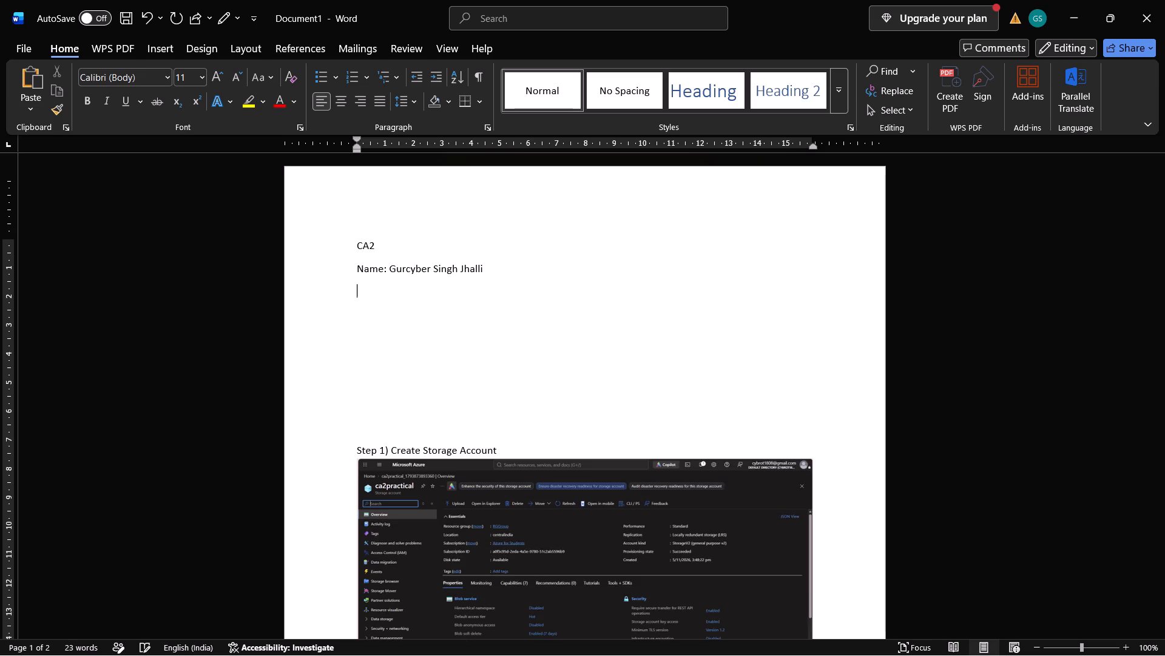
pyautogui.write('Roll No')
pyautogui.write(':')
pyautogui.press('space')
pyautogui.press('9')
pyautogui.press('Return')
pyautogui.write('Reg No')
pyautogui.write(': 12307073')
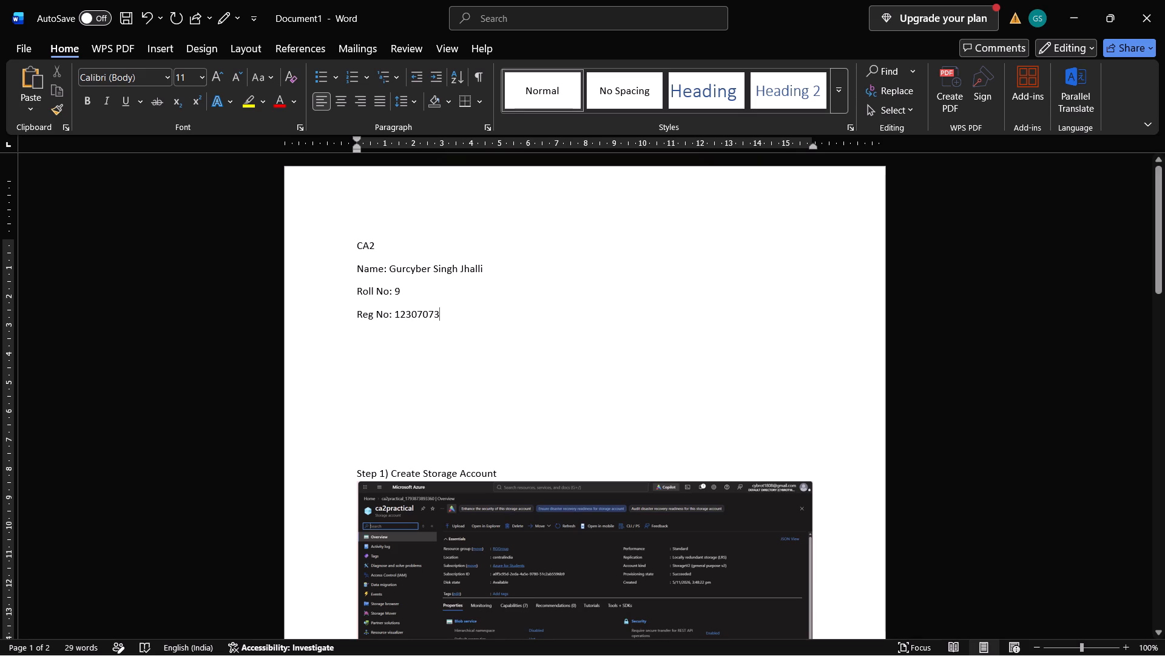
# Format the CA2, Name, Roll No and Reg No lines as bold, underlined, size 14 text.
pyautogui.click(397, 371)
pyautogui.moveTo(461, 318); pyautogui.dragTo(346, 247)
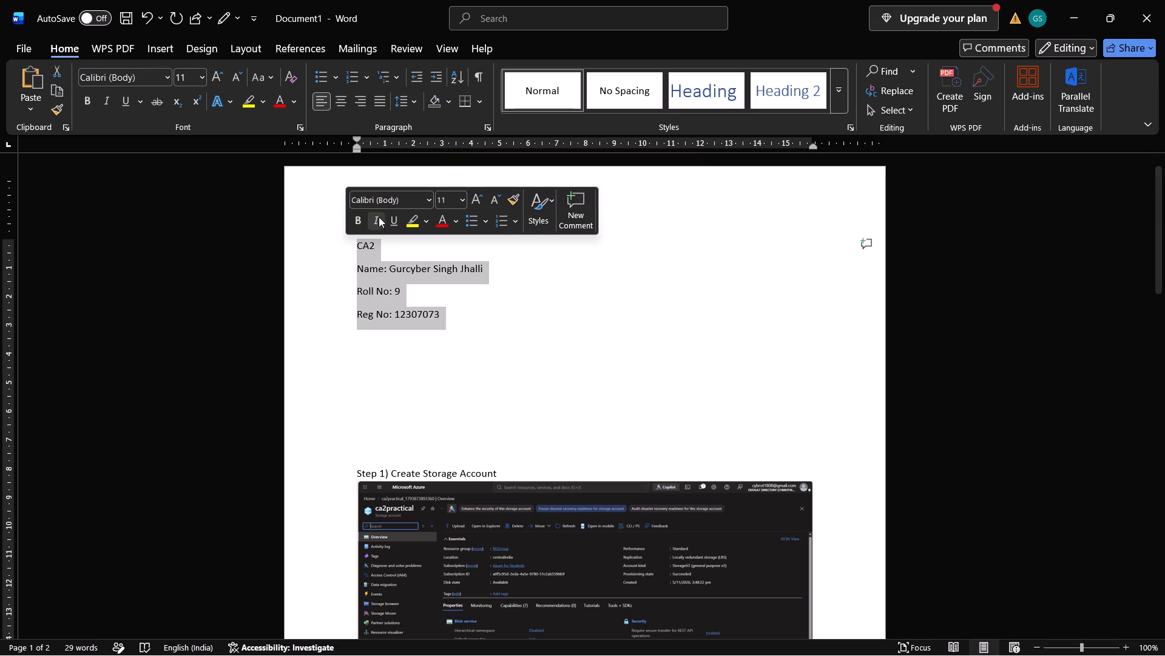
pyautogui.click(357, 217)
pyautogui.click(465, 203)
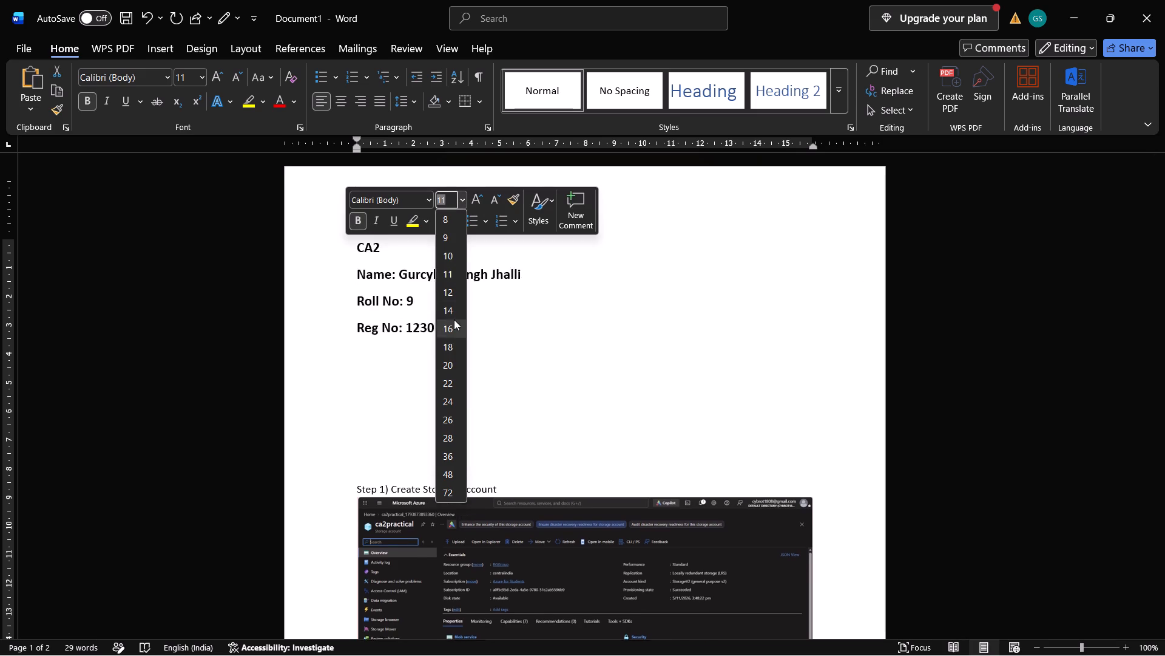
pyautogui.click(454, 313)
pyautogui.click(485, 389)
pyautogui.moveTo(481, 349); pyautogui.dragTo(481, 348)
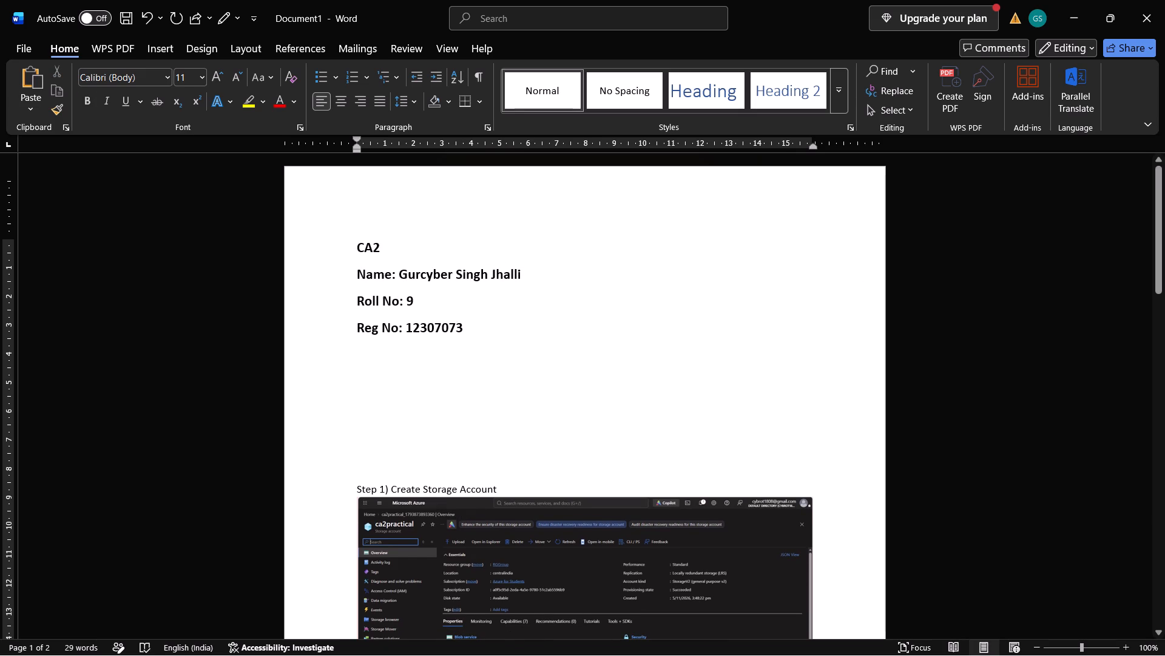
pyautogui.moveTo(481, 348); pyautogui.dragTo(352, 236)
pyautogui.click(397, 210)
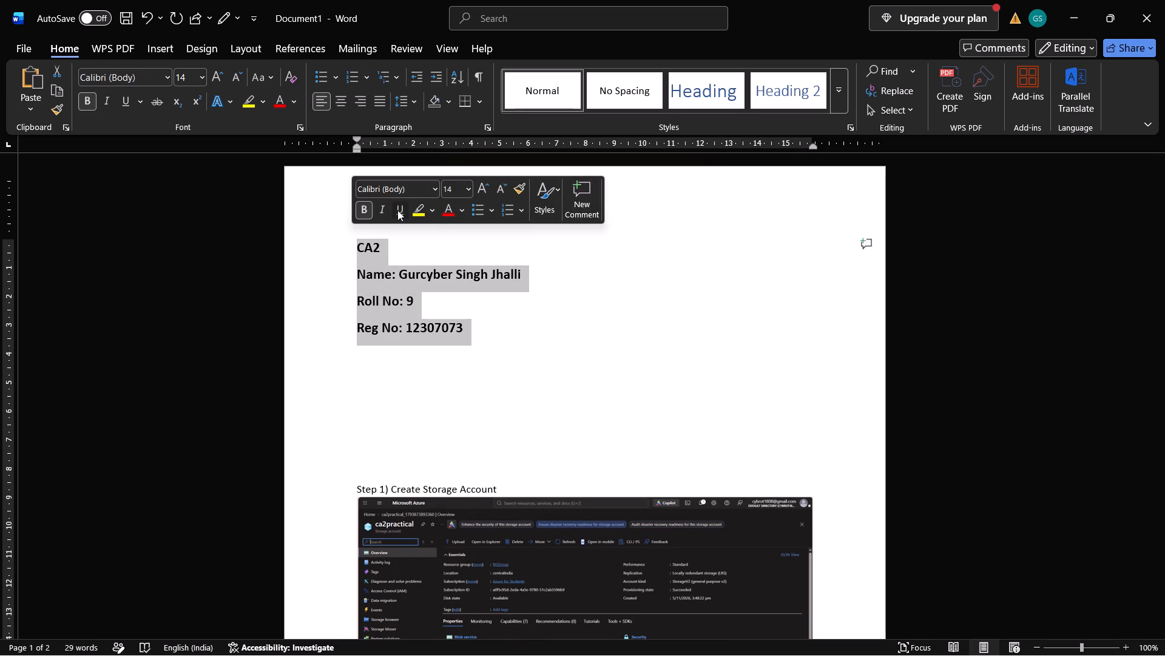
pyautogui.click(489, 357)
# Delete four blank lines between the Reg No line and the Step 1 caption to bring the Step 2 screenshot back onto the first page.
pyautogui.click(382, 454)
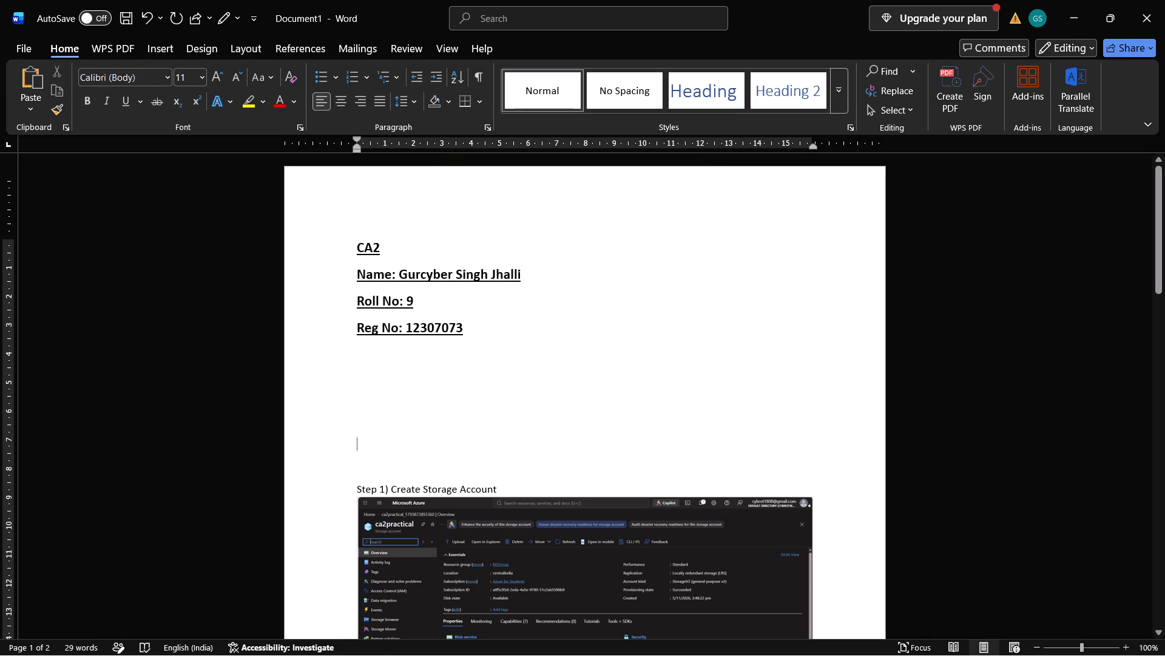
pyautogui.press('BackSpace')
pyautogui.press('BackSpace')
pyautogui.press('BackSpace')
pyautogui.scroll(2, 540, 432)
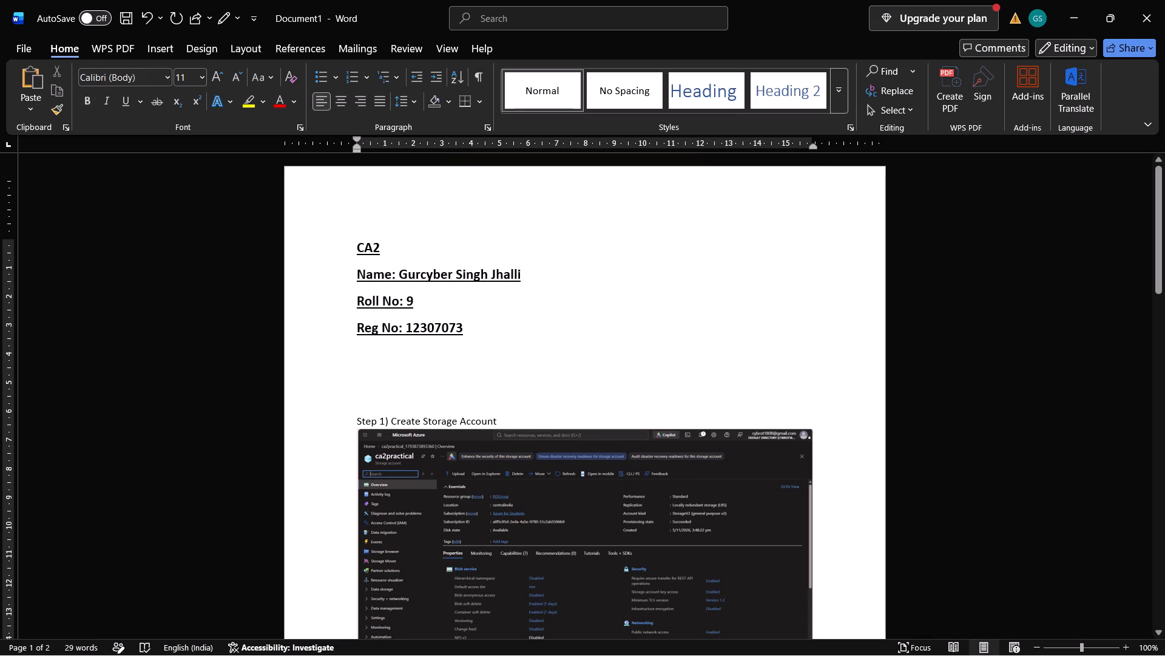
pyautogui.scroll(4, 540, 432)
pyautogui.scroll(-16, 540, 432)
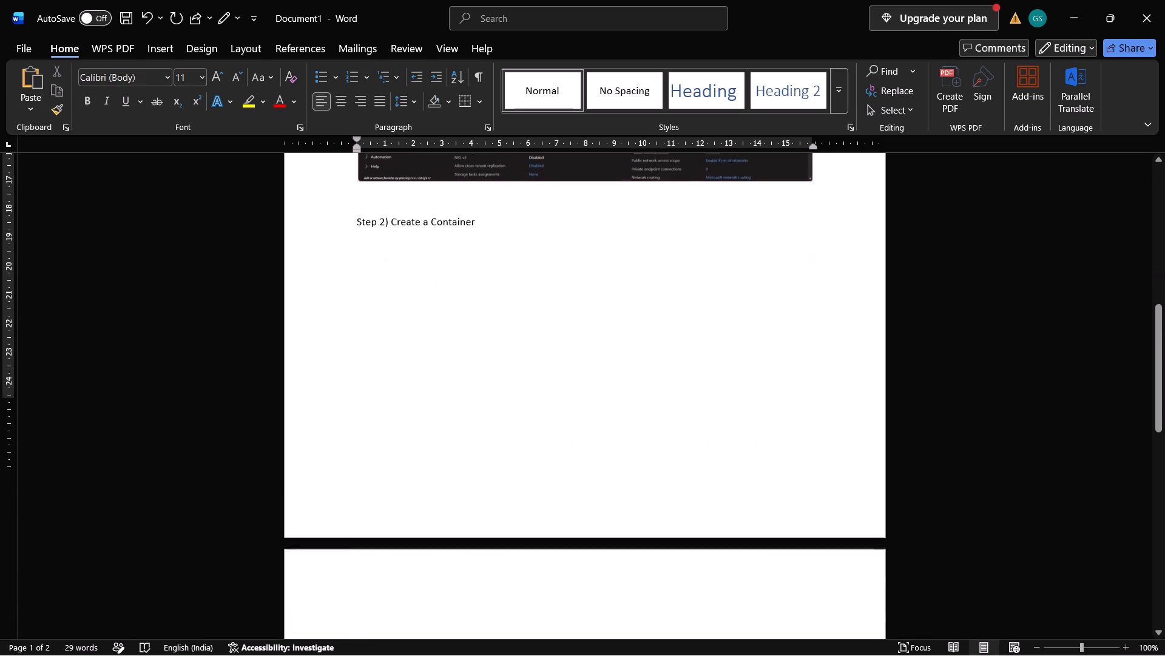
pyautogui.scroll(-12, 537, 429)
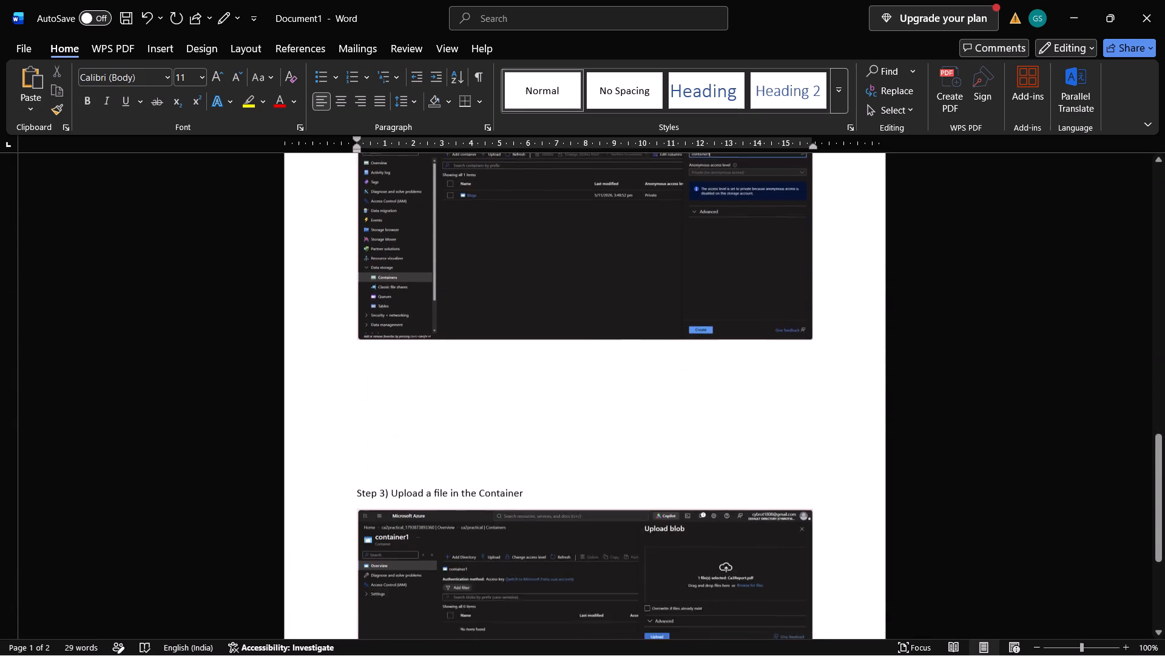
pyautogui.scroll(14, 519, 416)
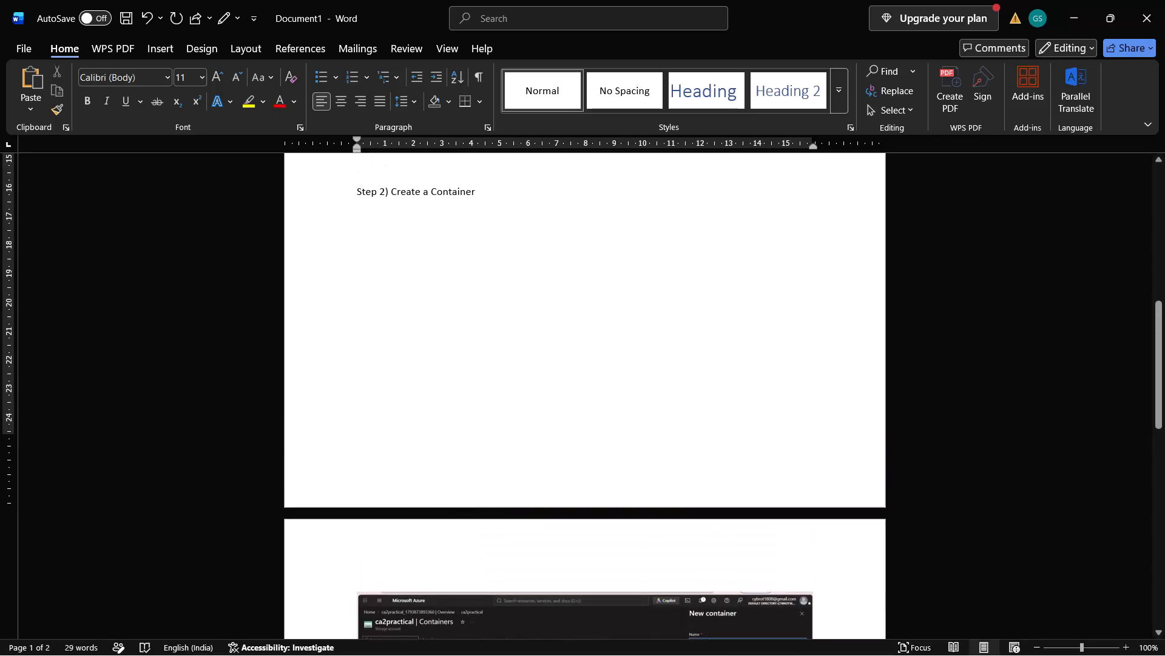
pyautogui.scroll(11, 433, 416)
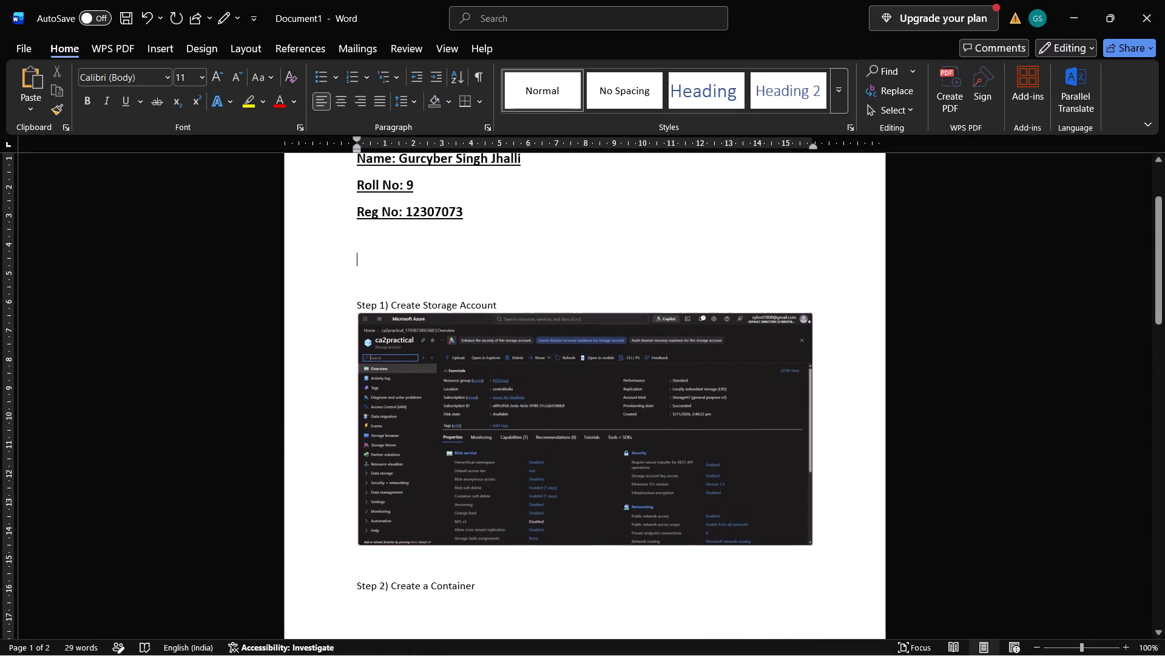
pyautogui.press('BackSpace')
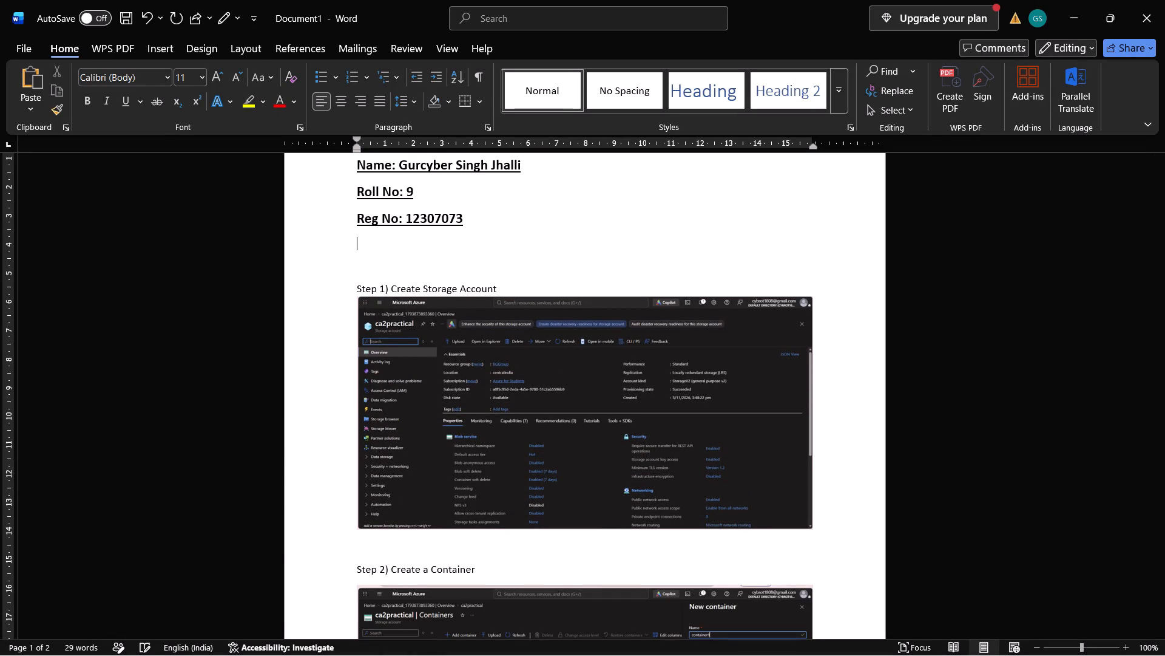
pyautogui.scroll(-10, 465, 423)
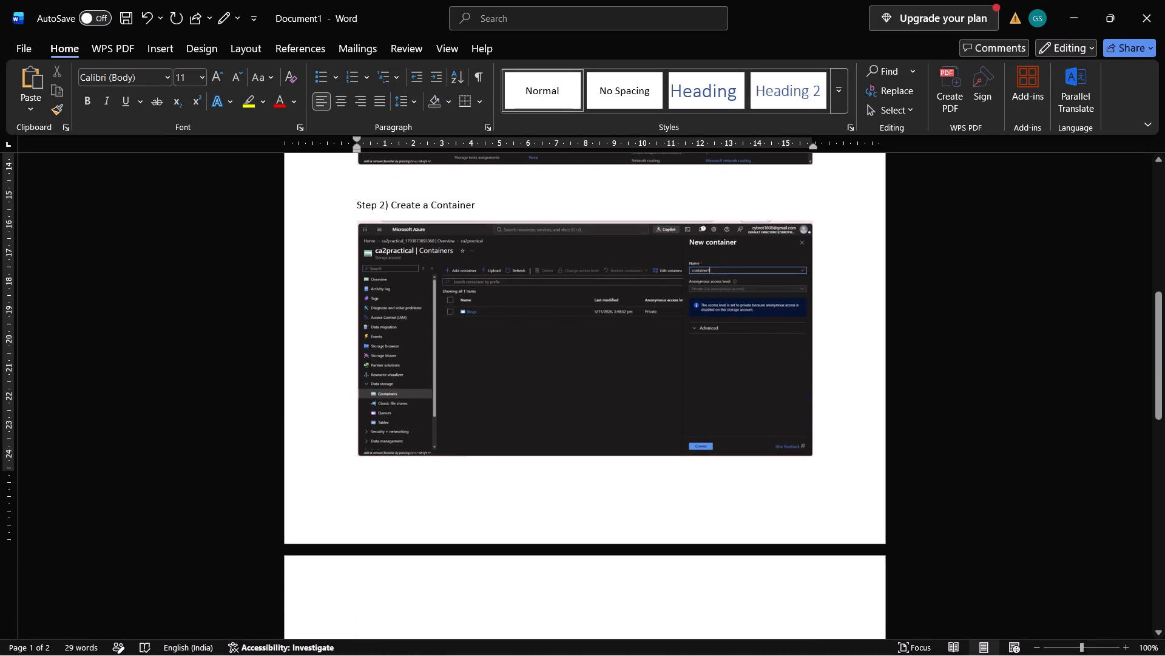
pyautogui.scroll(20, 472, 425)
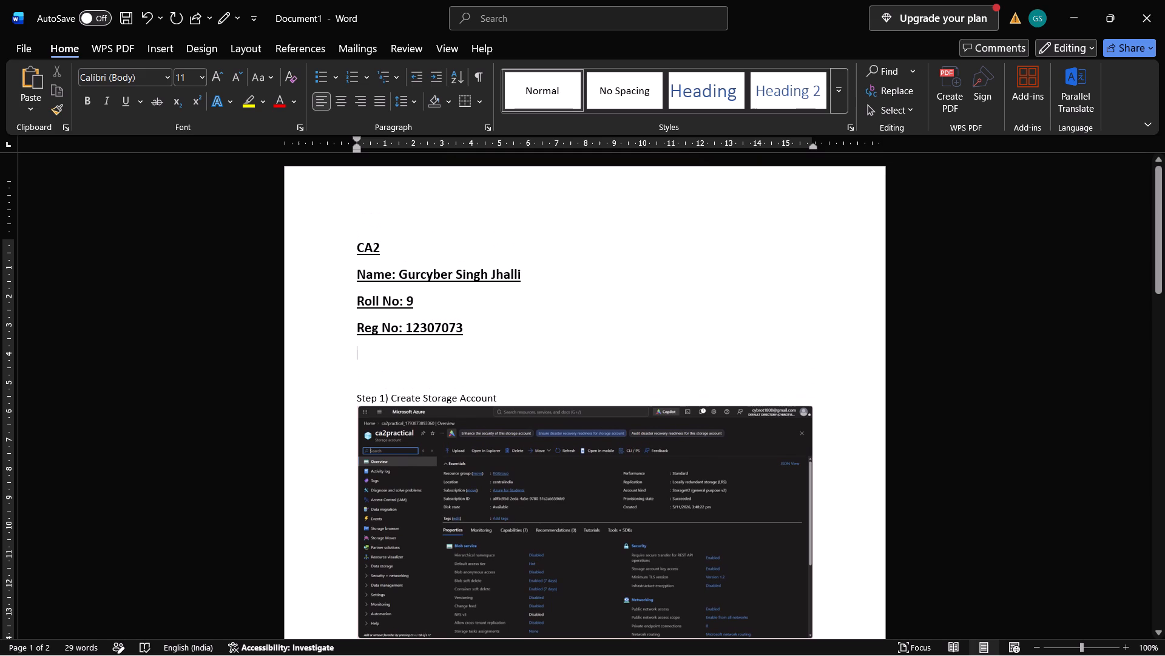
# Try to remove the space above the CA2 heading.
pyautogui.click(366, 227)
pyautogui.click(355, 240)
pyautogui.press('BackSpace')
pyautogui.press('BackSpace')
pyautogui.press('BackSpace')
# Delete the extra blank lines above the Step 3 caption so that it starts at the top of the second page.
pyautogui.scroll(-18, 471, 308)
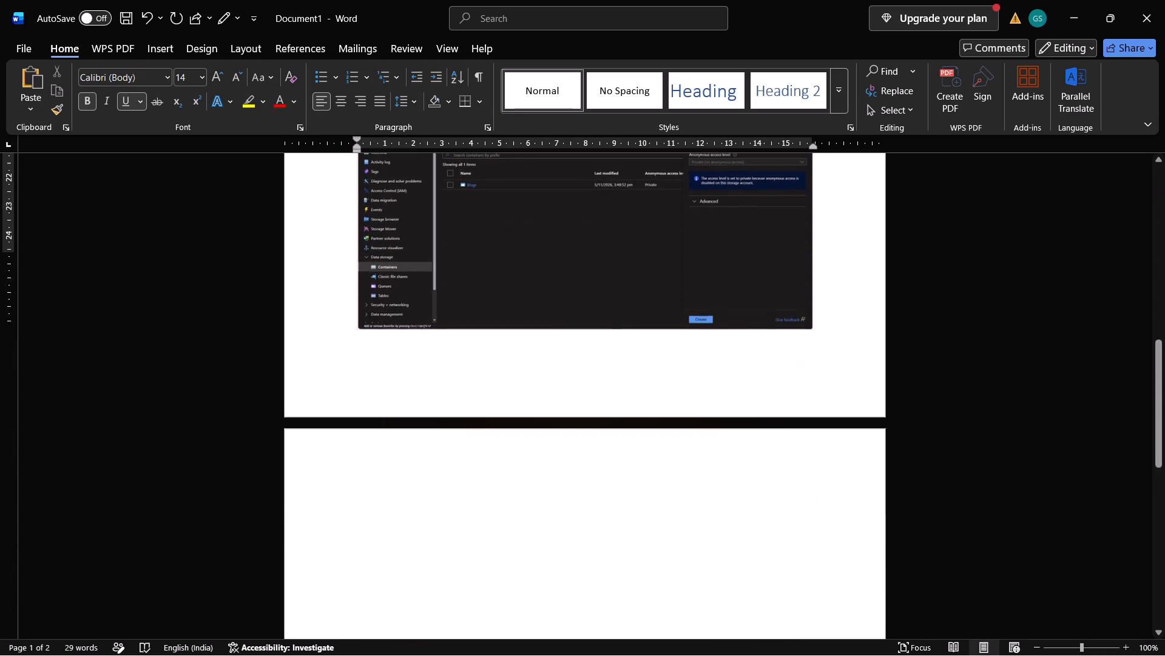
pyautogui.scroll(-3, 480, 324)
pyautogui.click(353, 480)
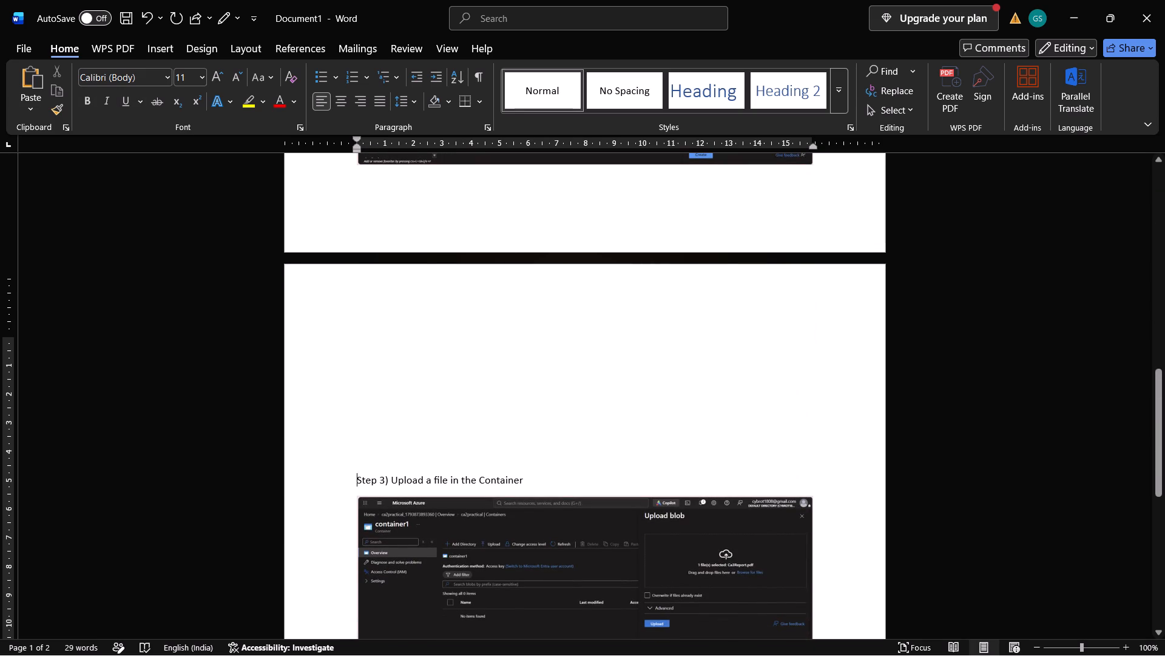
pyautogui.press('BackSpace')
pyautogui.press('BackSpace')
pyautogui.press('BackSpace')
pyautogui.press('BackSpace')
pyautogui.press('BackSpace')
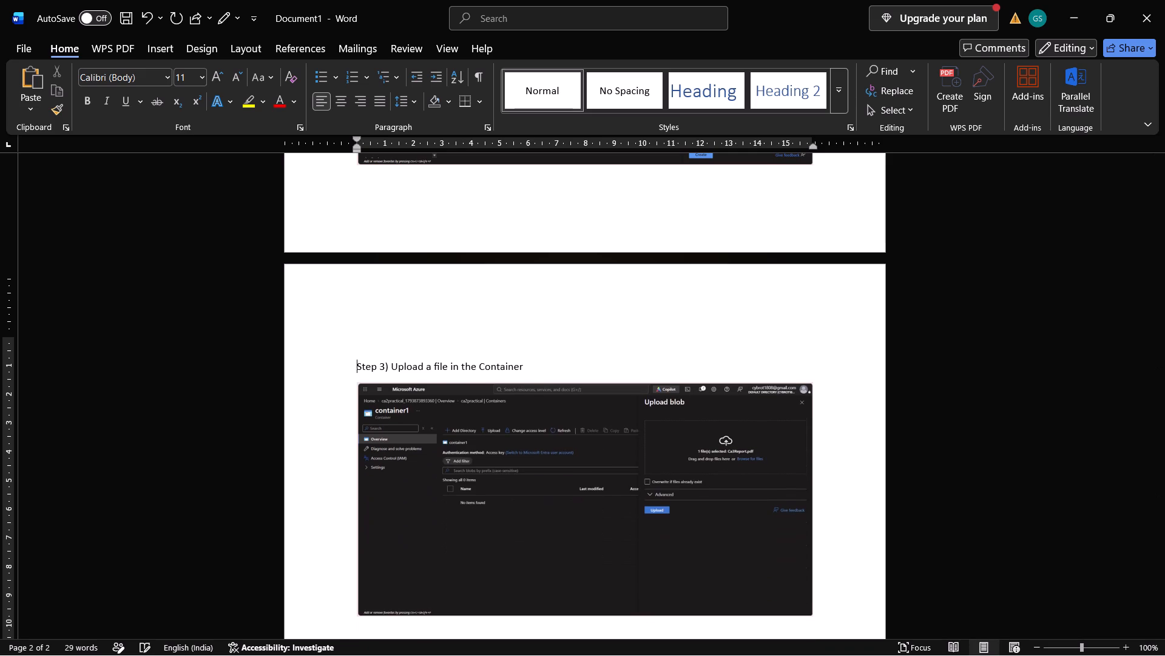
pyautogui.press('BackSpace')
pyautogui.press('BackSpace')
pyautogui.press('Return')
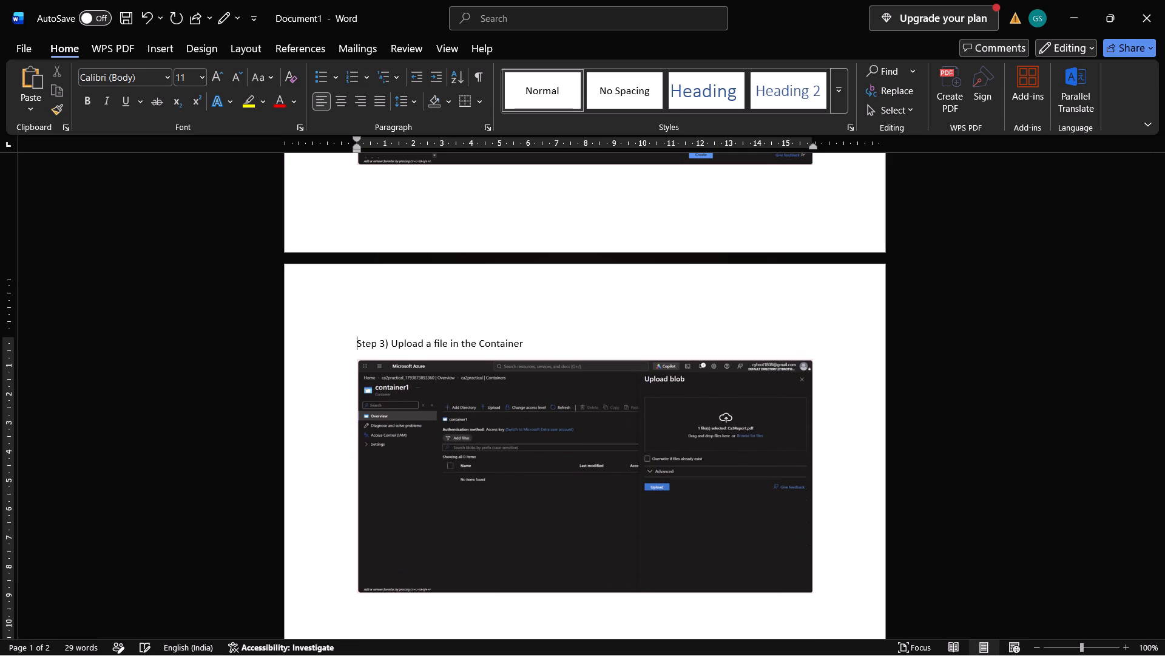
# Add two new lines below the Step 3 screenshot.
pyautogui.scroll(-2, 677, 427)
pyautogui.click(823, 516)
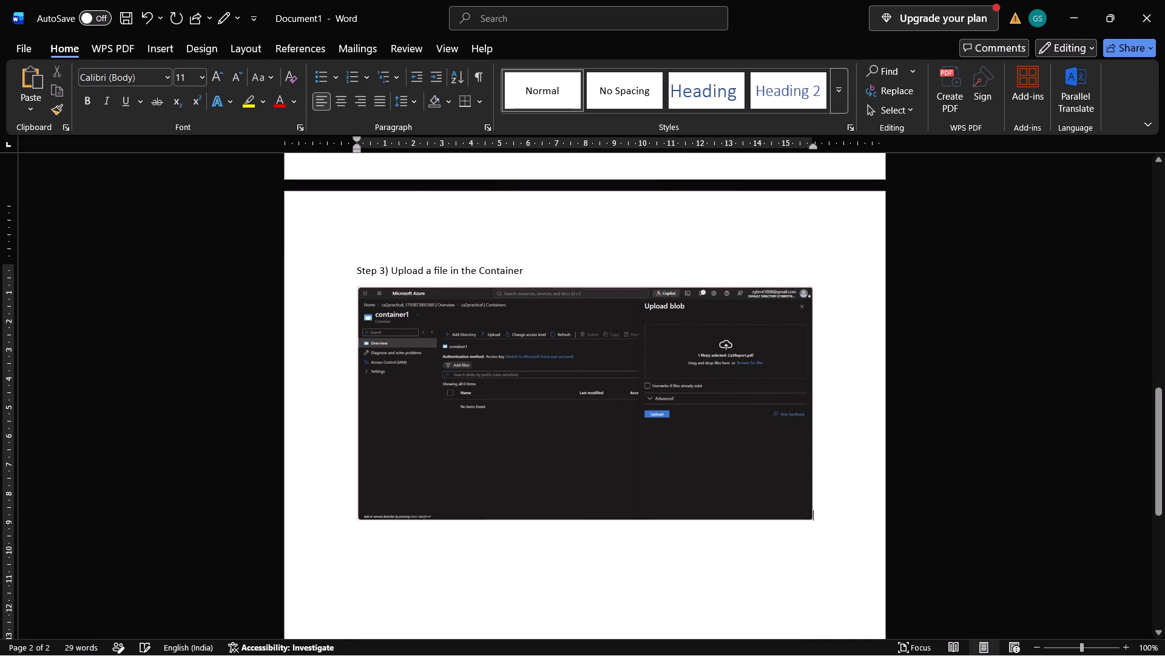
pyautogui.press('Return')
pyautogui.press('Return')
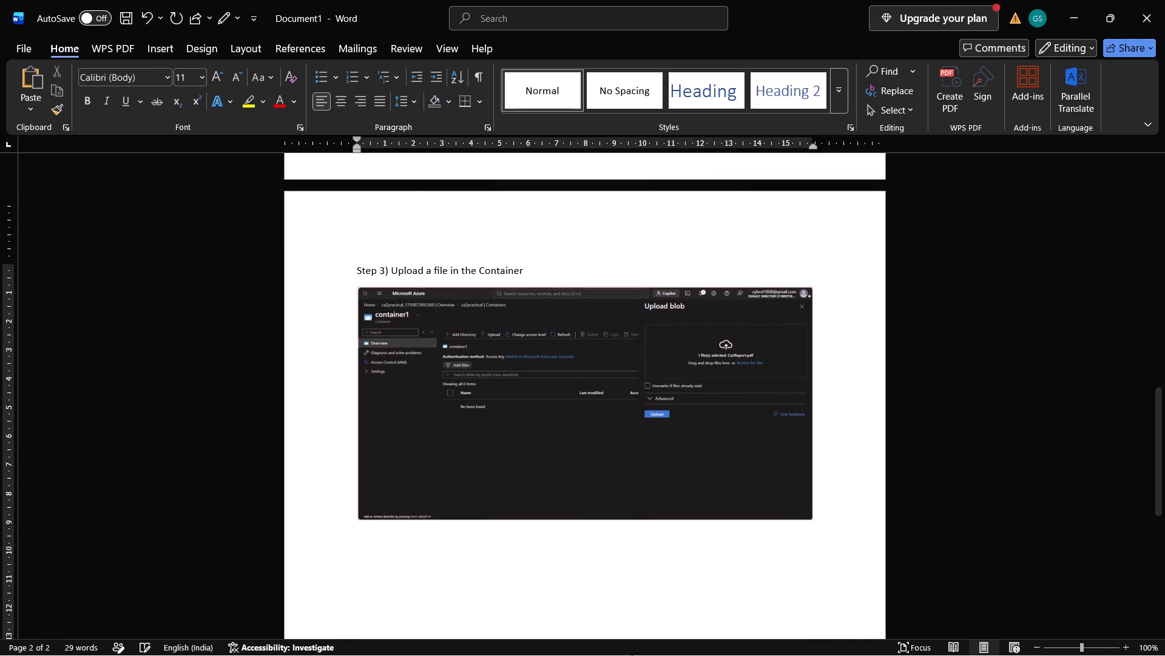
# Switch to the Azure portal in Edge and upload the selected Ca3Report.pdf to container1.
pyautogui.click(633, 635)
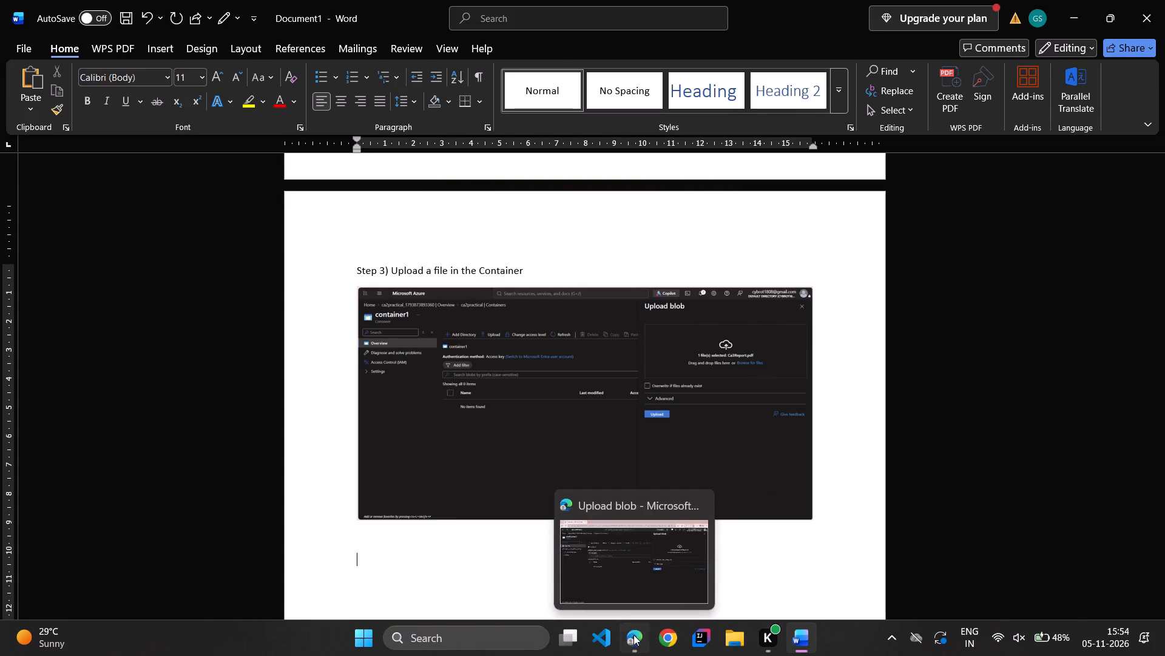
pyautogui.click(753, 380)
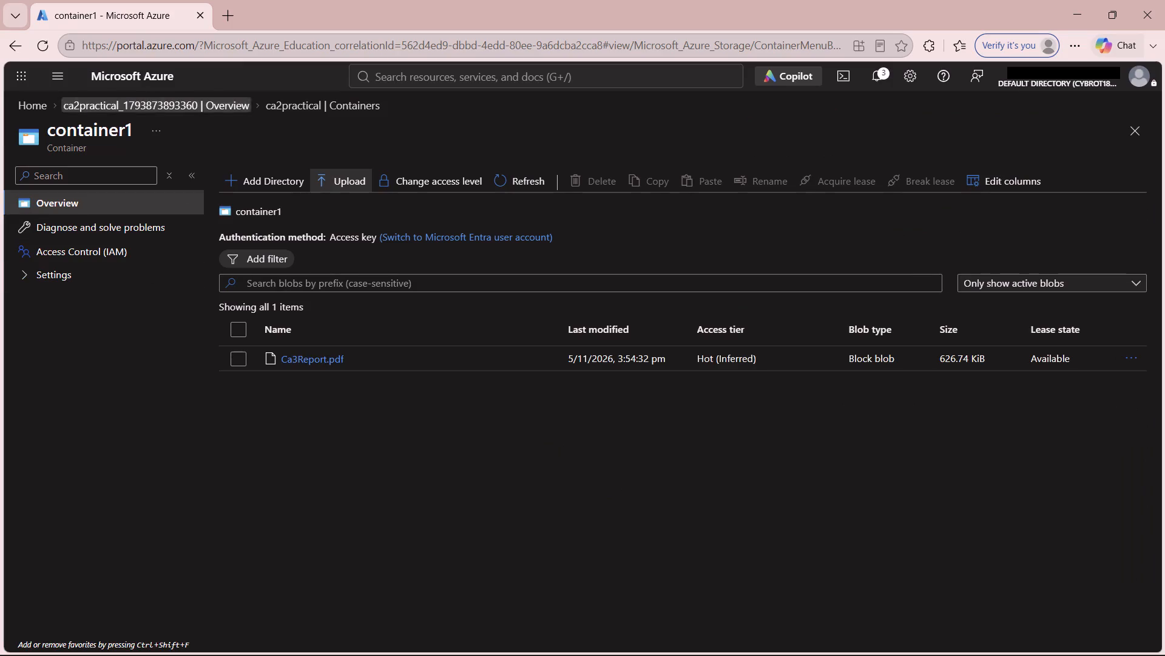
# Search the Azure portal for "secu" and open the creation form for a Network security group from the Marketplace results.
pyautogui.click(442, 80)
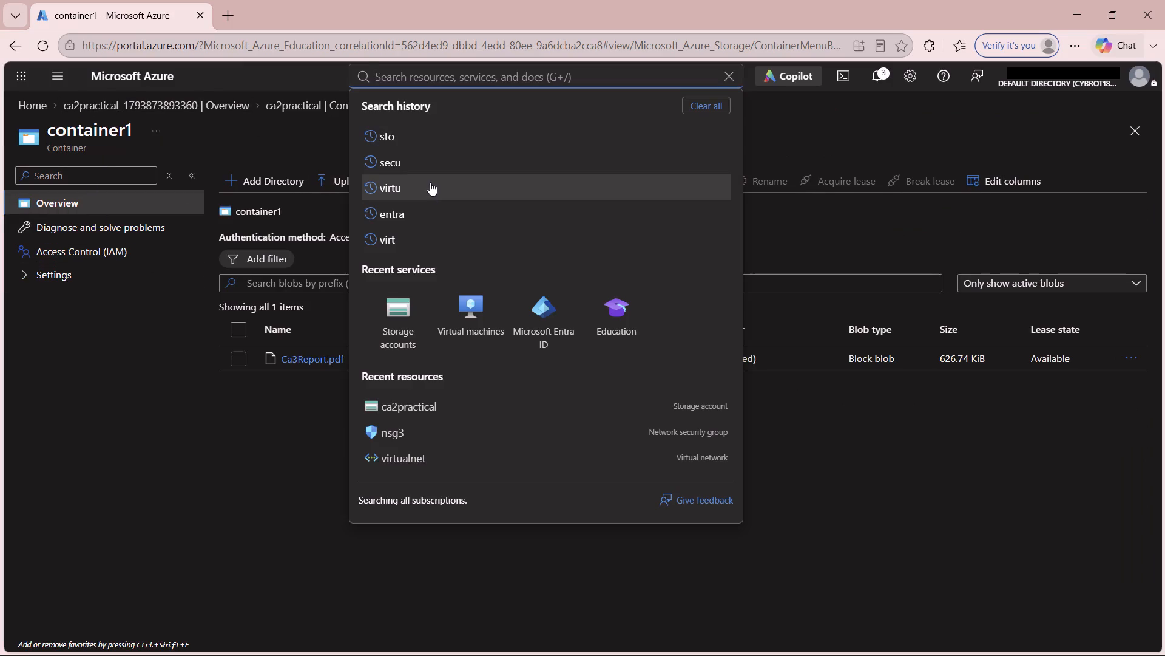
pyautogui.click(418, 168)
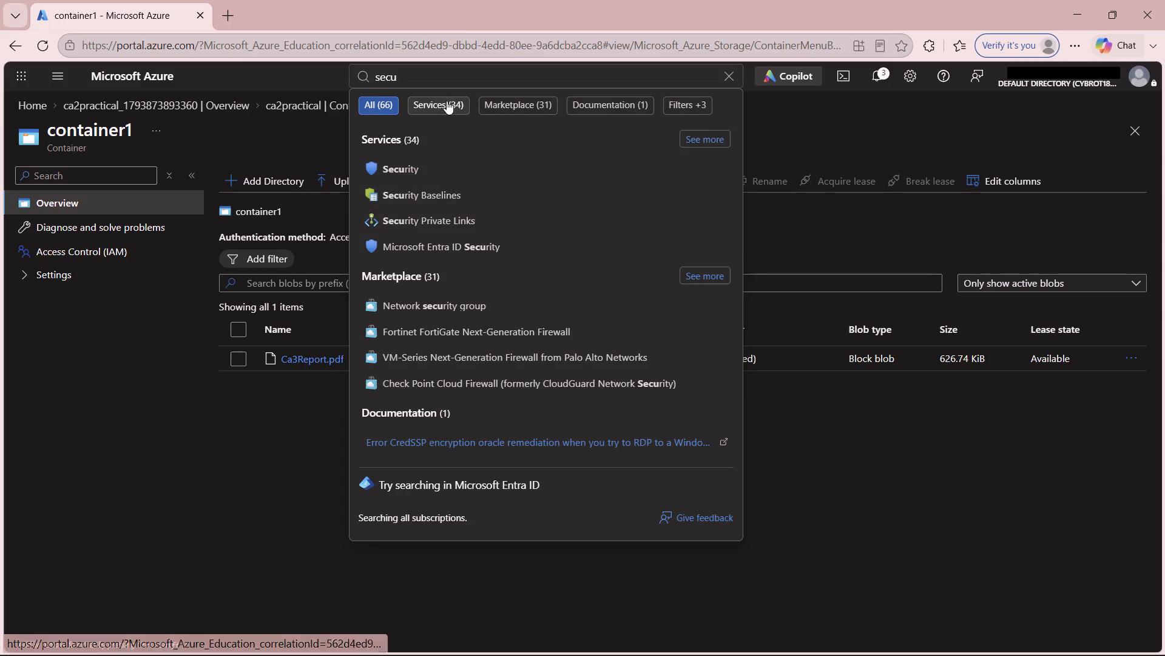
pyautogui.click(456, 310)
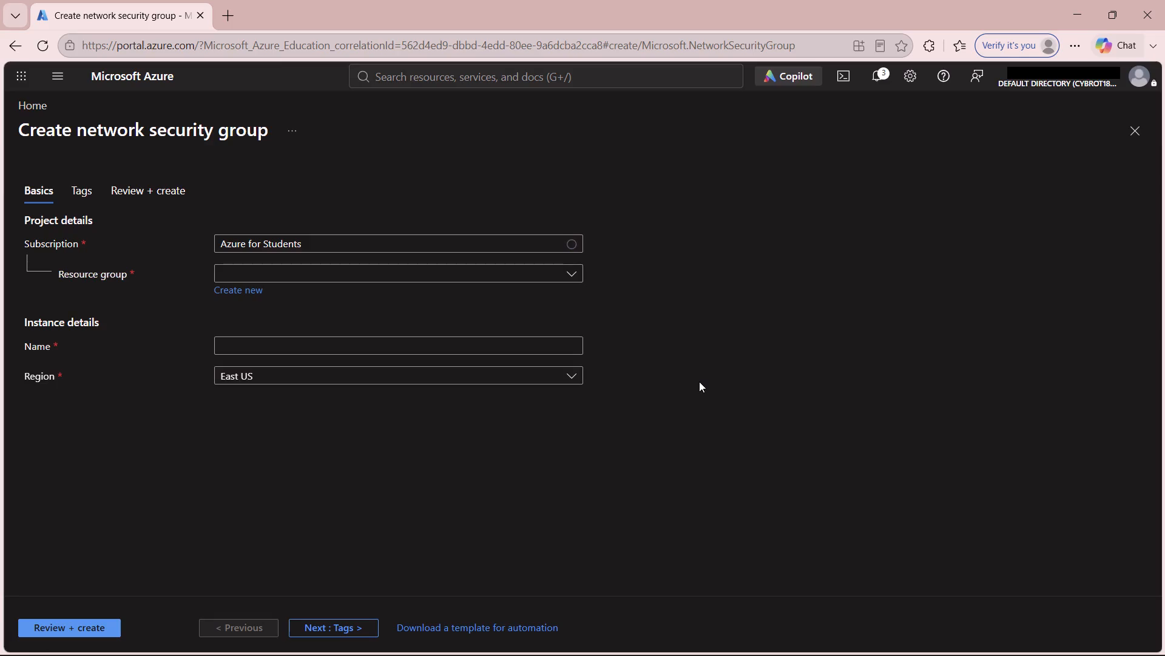
# Capture a screenshot of the blank Create network security group page, leaving out the browser's tab and address bars.
pyautogui.press('Print')
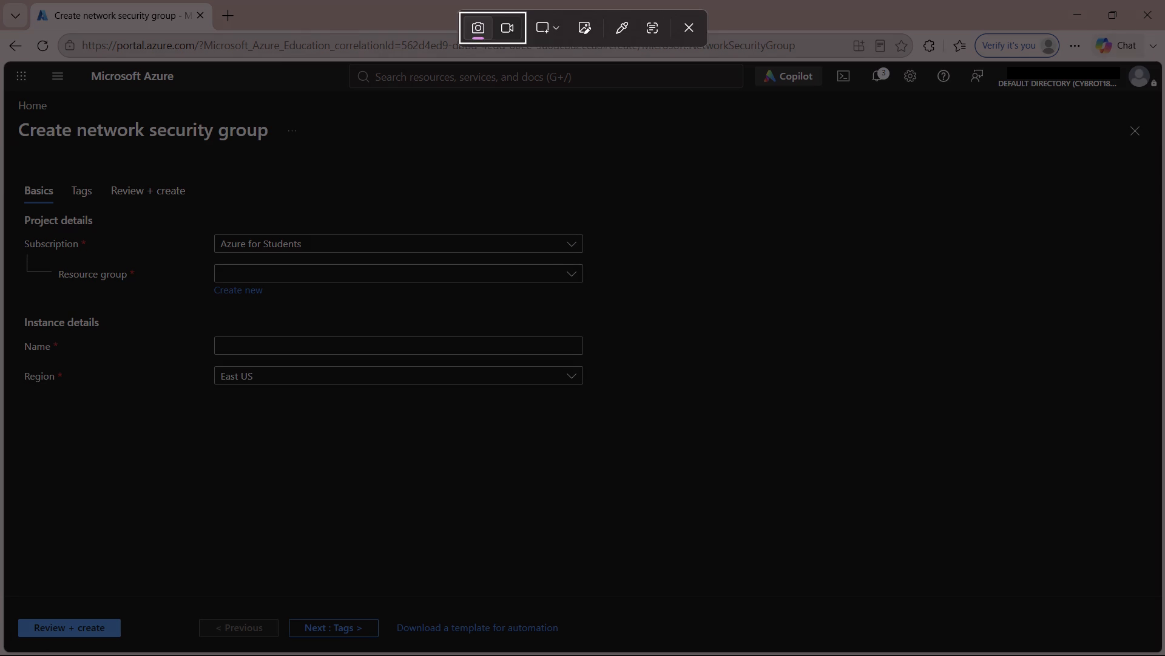
pyautogui.moveTo(2, 55); pyautogui.dragTo(1164, 655)
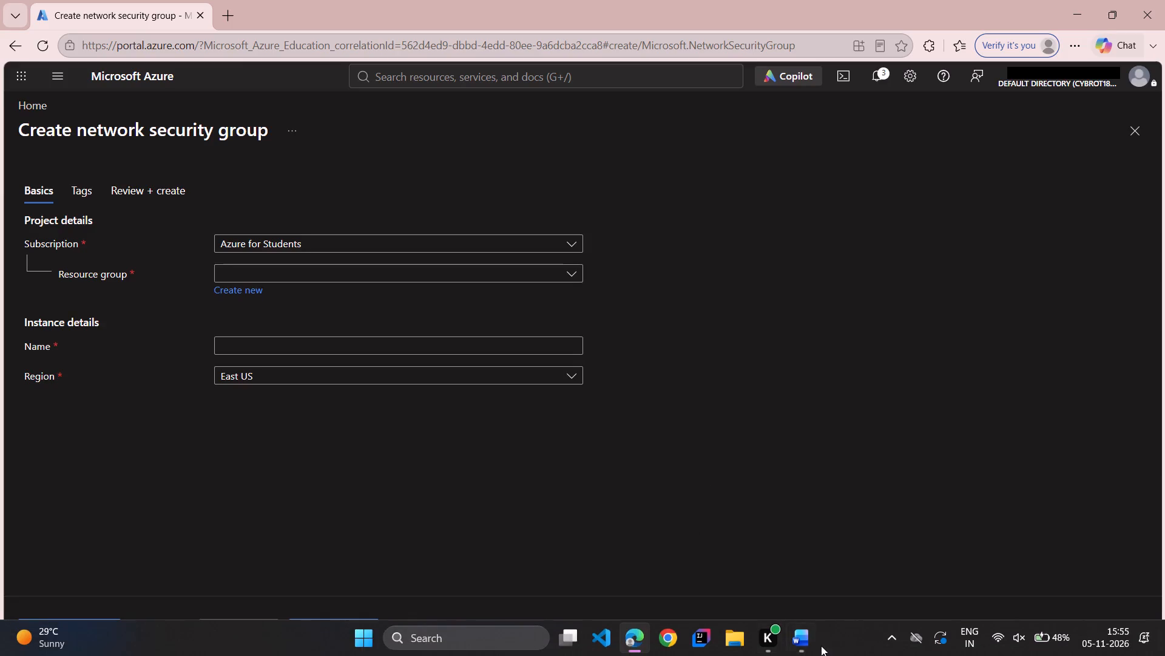
# Switch to the Word document and add the caption "Step 4) Create a Network Security Group" below the Step 3 screenshot.
pyautogui.click(799, 641)
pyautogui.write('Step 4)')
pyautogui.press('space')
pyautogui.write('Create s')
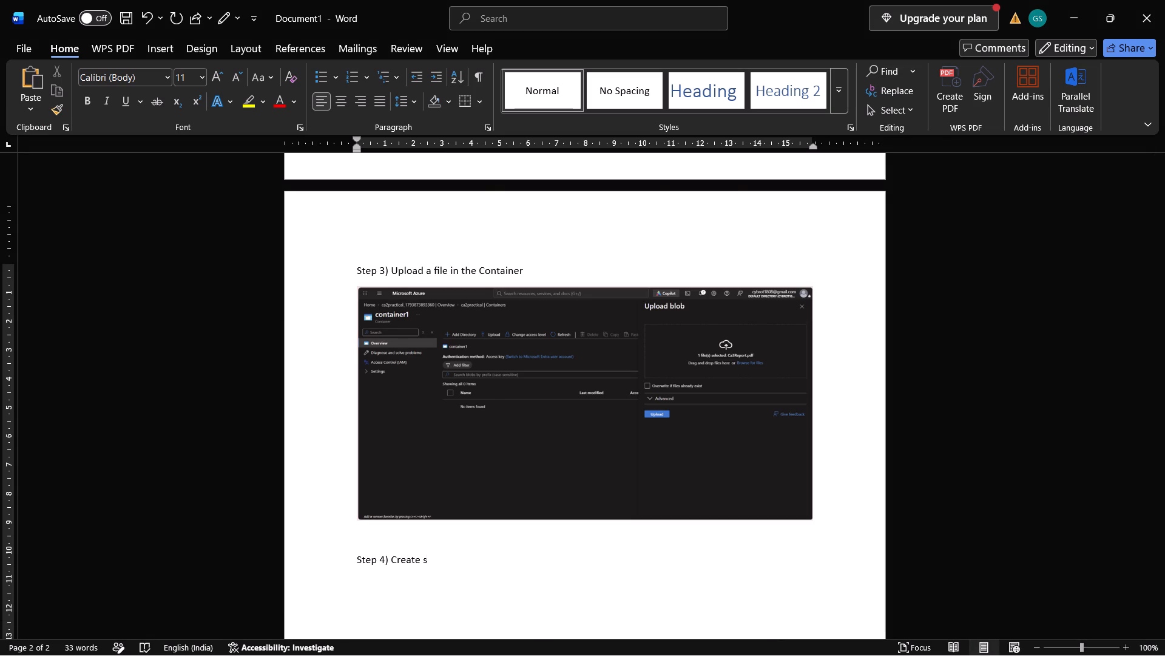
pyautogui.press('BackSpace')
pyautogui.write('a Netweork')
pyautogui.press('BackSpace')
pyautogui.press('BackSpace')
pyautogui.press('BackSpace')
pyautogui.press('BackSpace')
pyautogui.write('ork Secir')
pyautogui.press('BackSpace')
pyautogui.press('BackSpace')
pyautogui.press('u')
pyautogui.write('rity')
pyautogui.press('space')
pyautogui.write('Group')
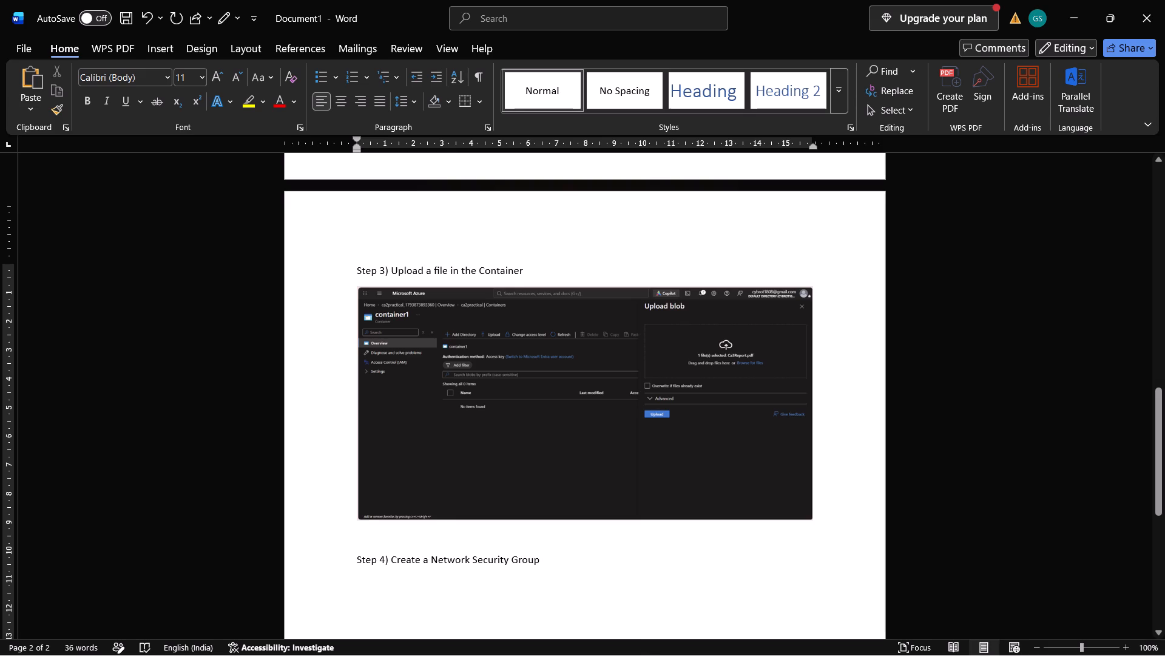
# Paste the captured screenshot on a new line under the Step 4 caption.
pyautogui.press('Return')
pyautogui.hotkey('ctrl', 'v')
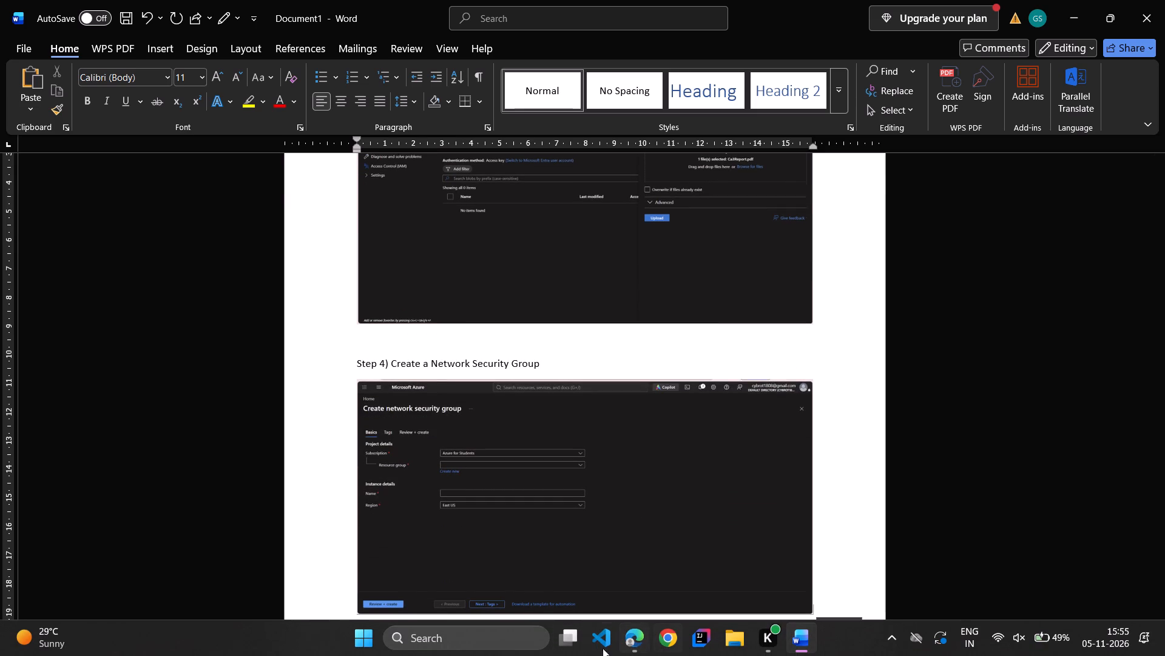
# Back in the Azure portal in Edge, set the security group's name to nsg1, resource group to RGGroup and region to India South Central.
pyautogui.click(637, 649)
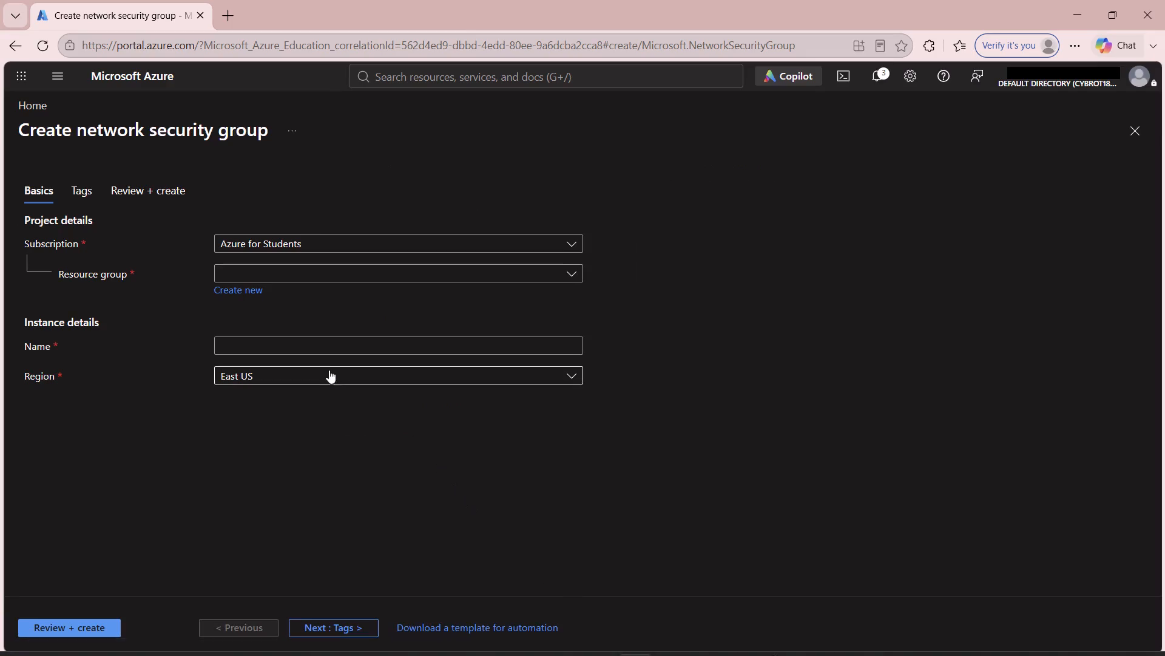
pyautogui.click(352, 348)
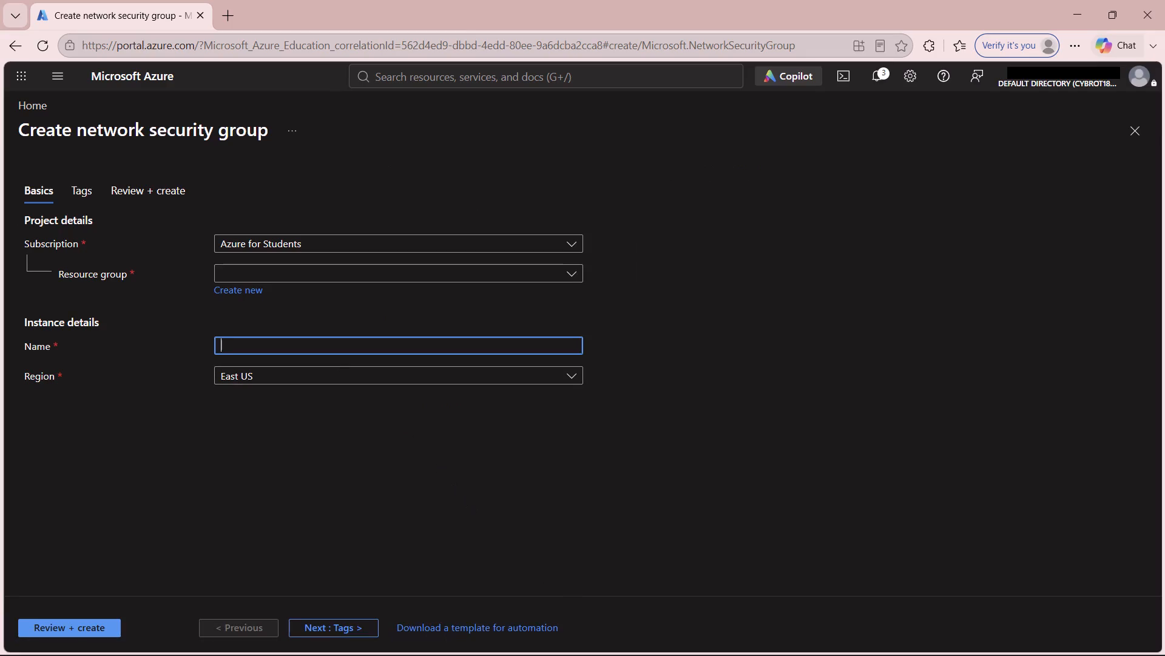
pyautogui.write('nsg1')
pyautogui.click(357, 273)
pyautogui.click(300, 345)
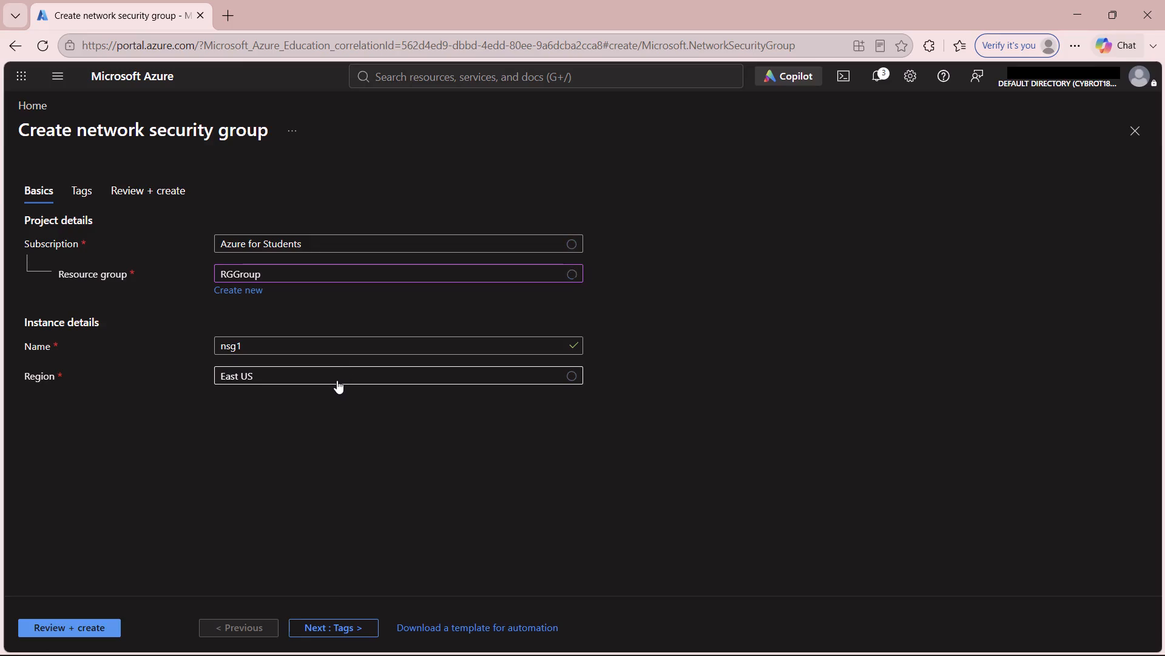
pyautogui.click(330, 379)
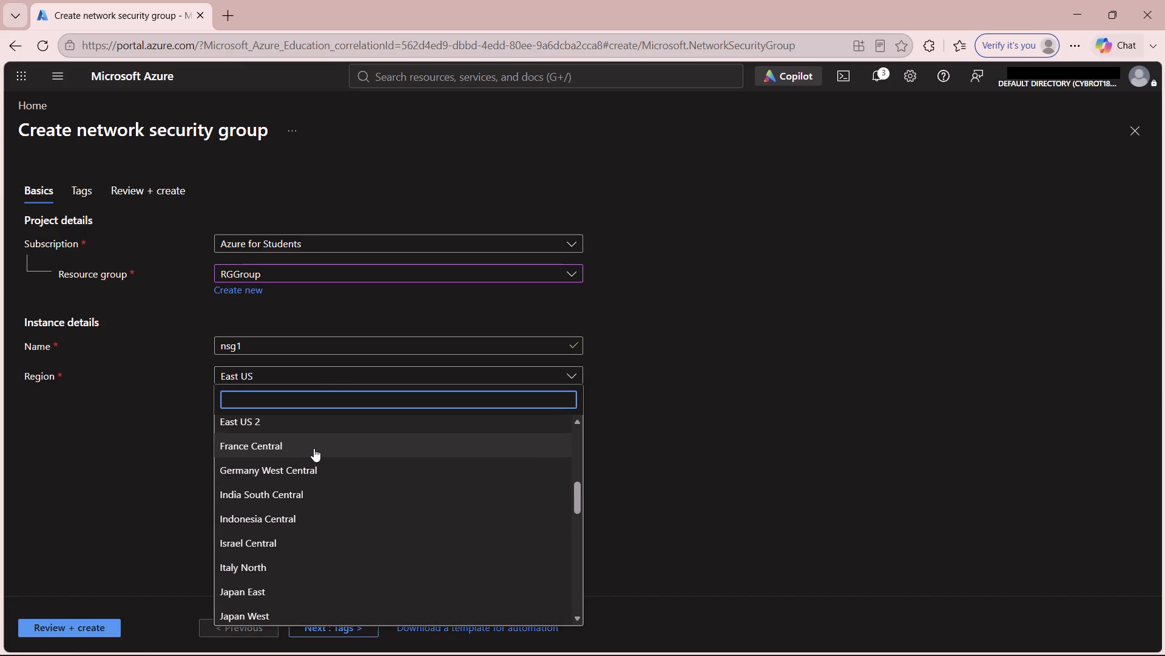
pyautogui.click(327, 487)
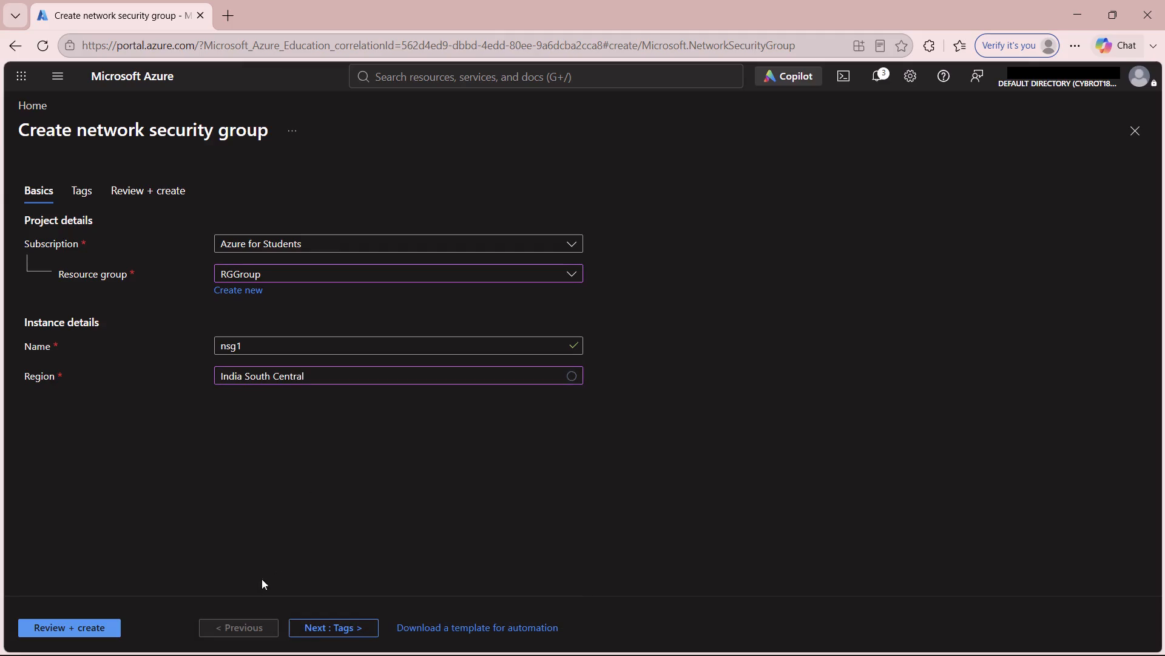
# Review the nsg1 network security group settings and submit them for creation.
pyautogui.click(96, 634)
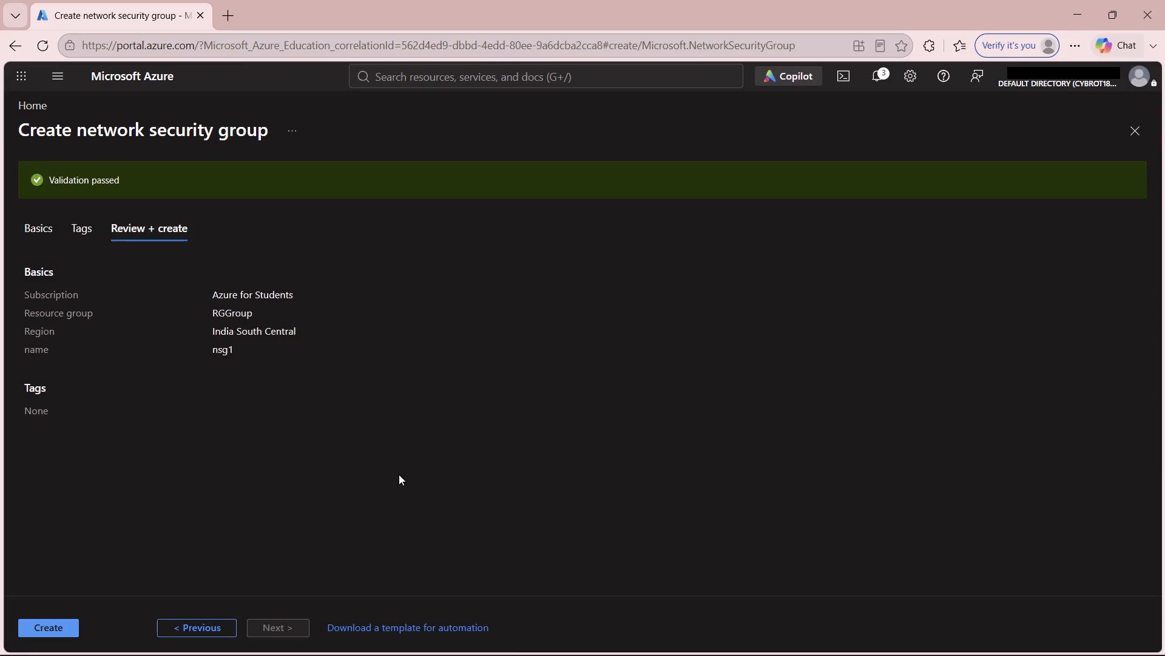
pyautogui.click(48, 624)
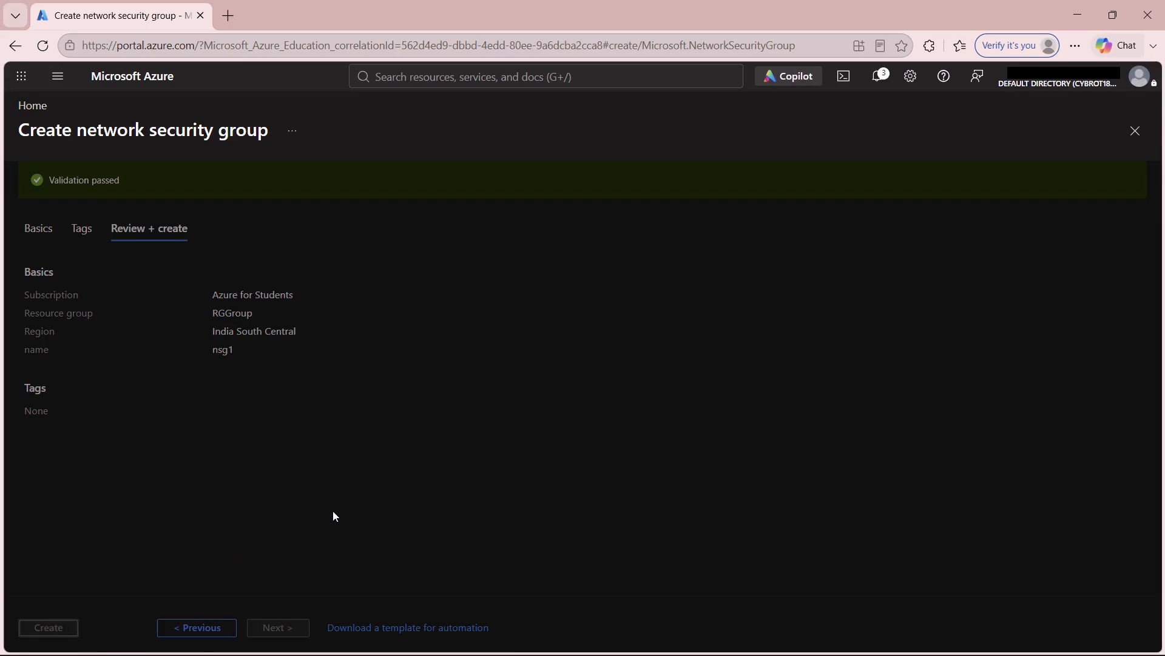
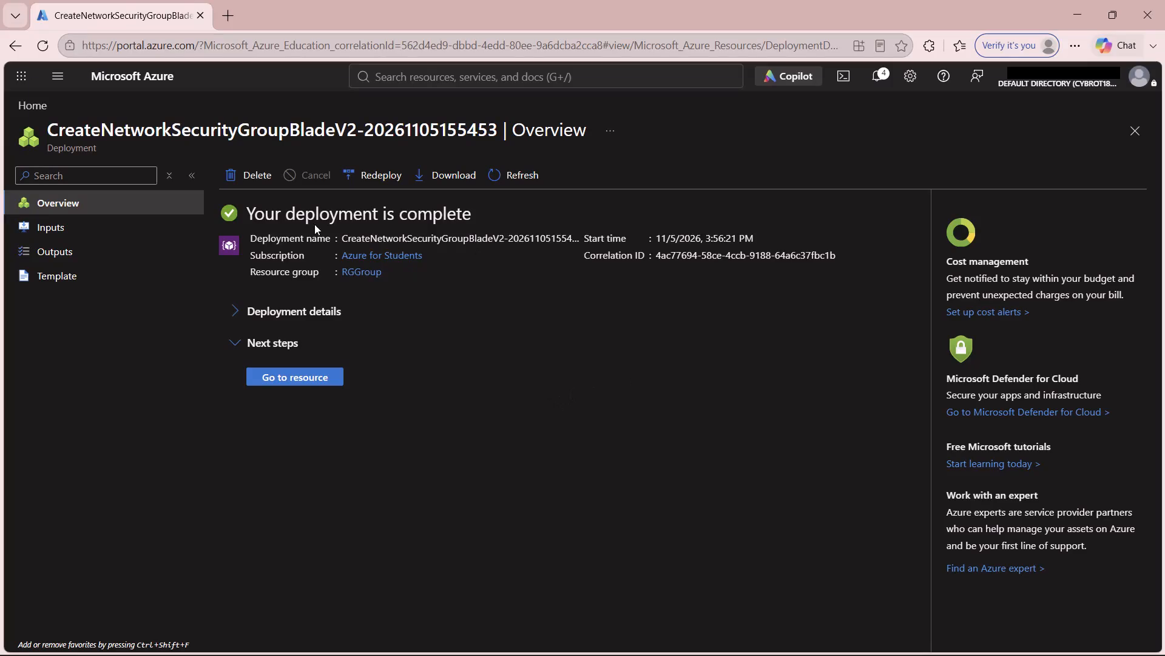
# Open the newly deployed nsg1 resource and go to its inbound security rules.
pyautogui.click(280, 374)
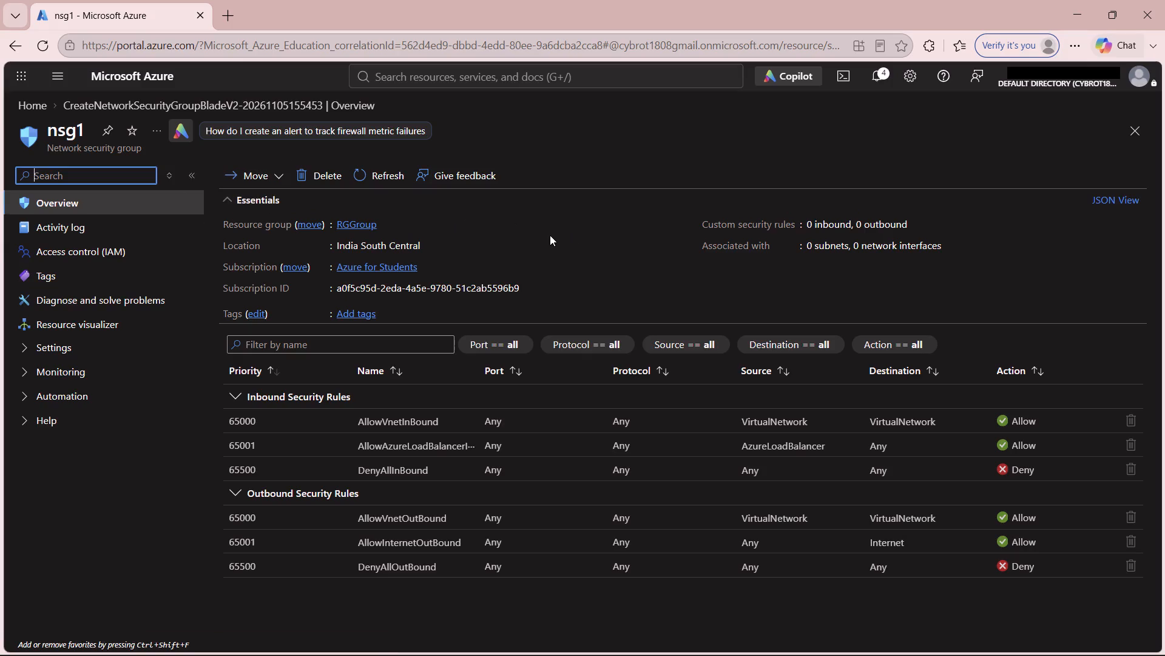
pyautogui.click(291, 403)
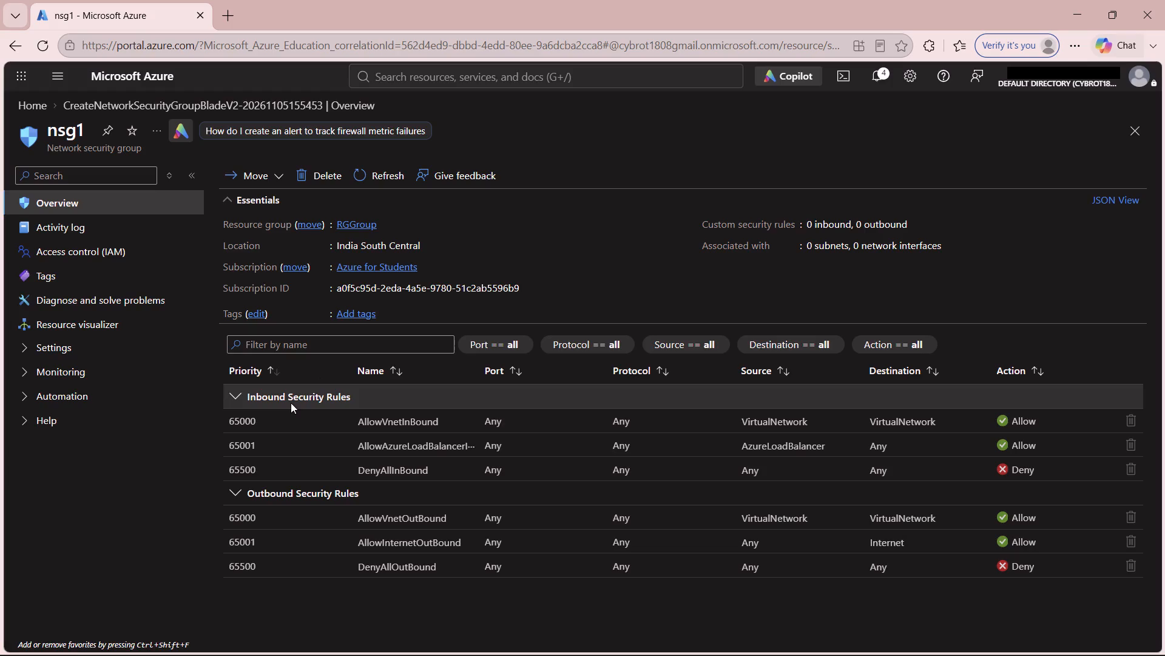
pyautogui.click(231, 397)
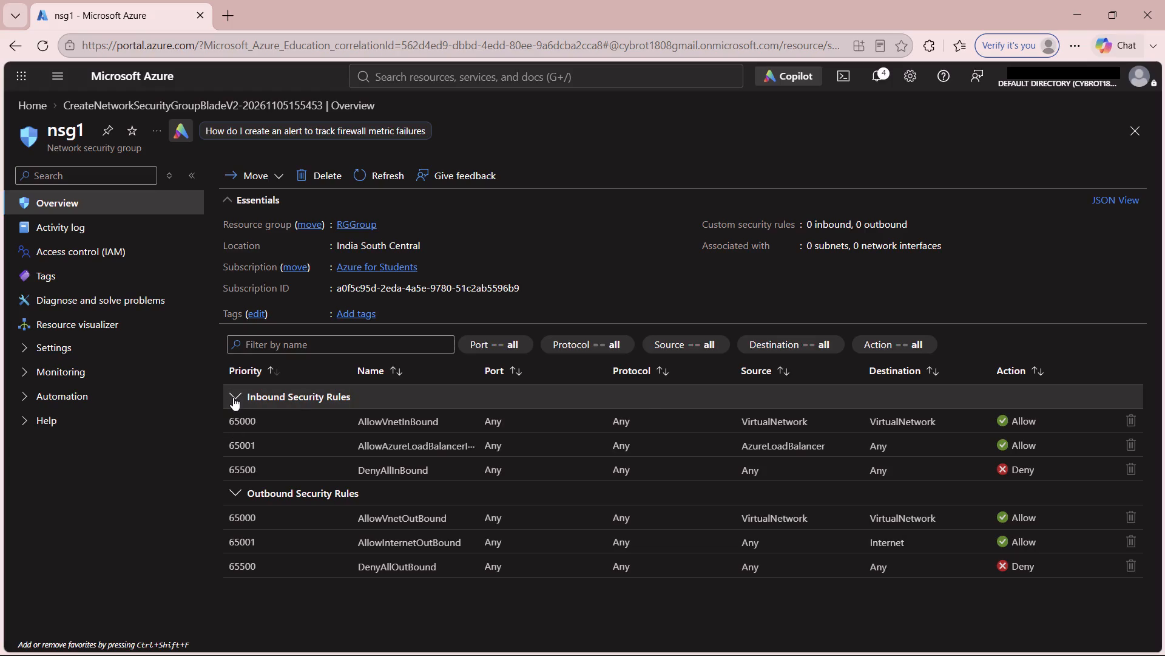
pyautogui.click(233, 397)
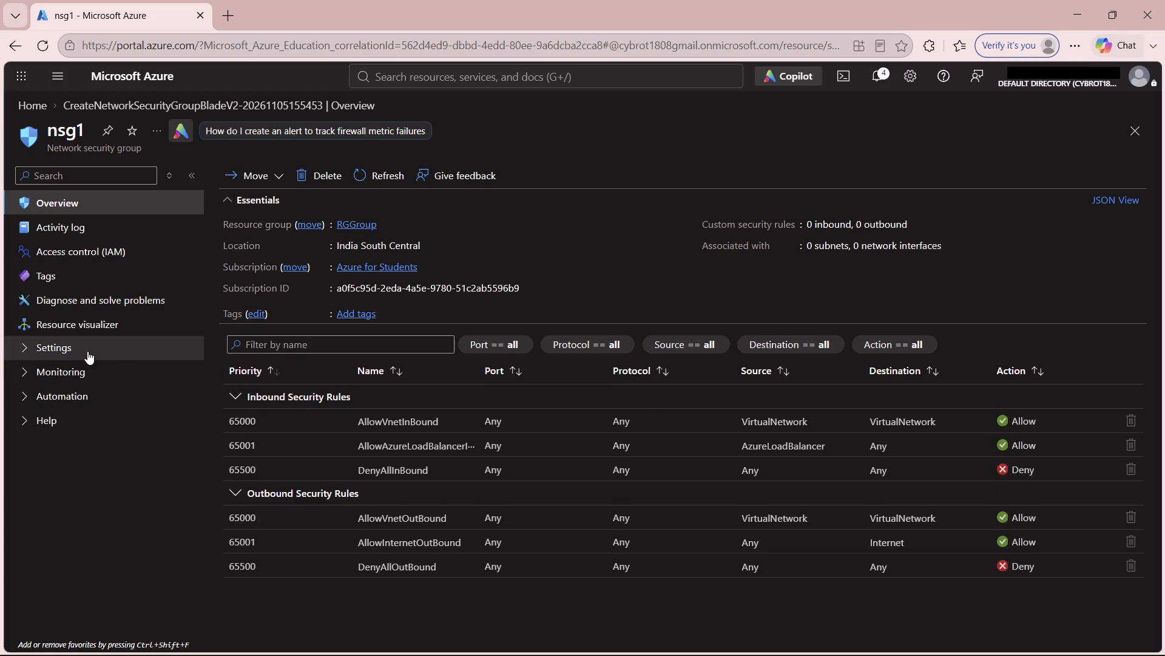
pyautogui.click(87, 351)
pyautogui.click(102, 370)
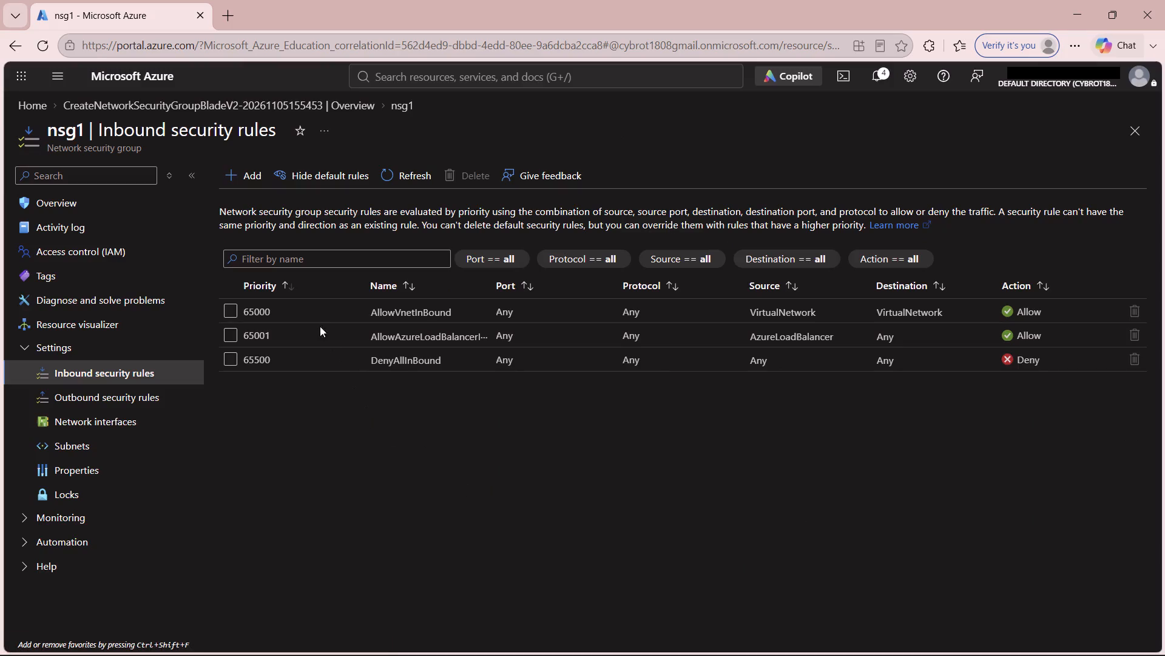
# Fill in a new inbound security rule with destination port 22, protocol TCP and the name Allow-SSH.
pyautogui.click(245, 172)
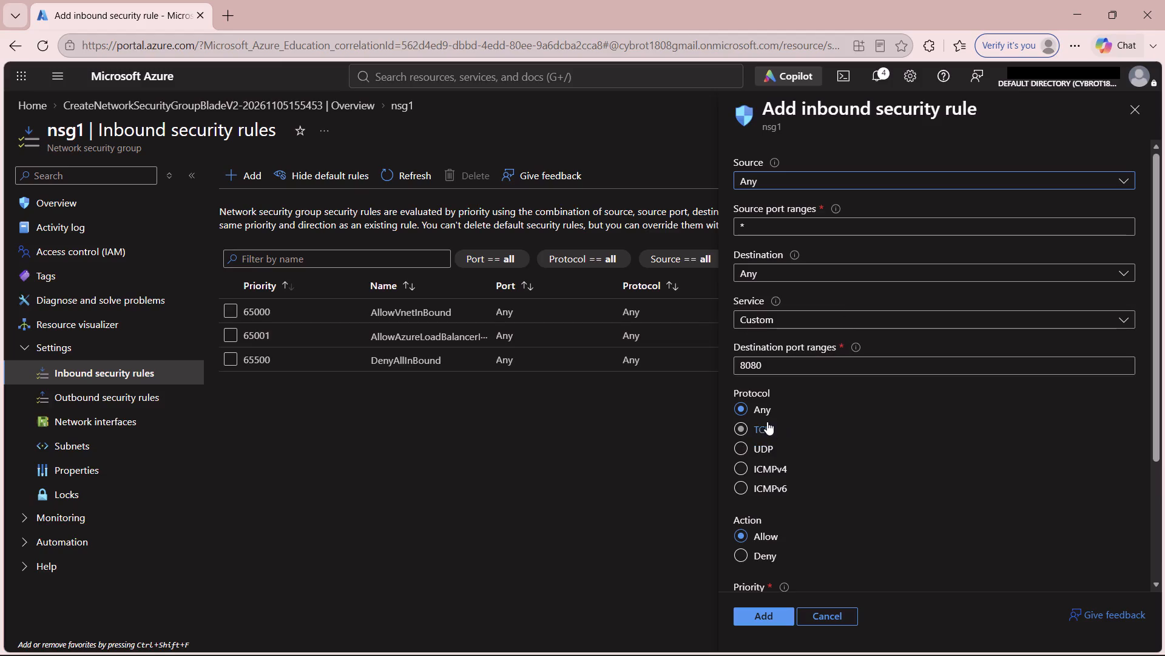
pyautogui.click(747, 433)
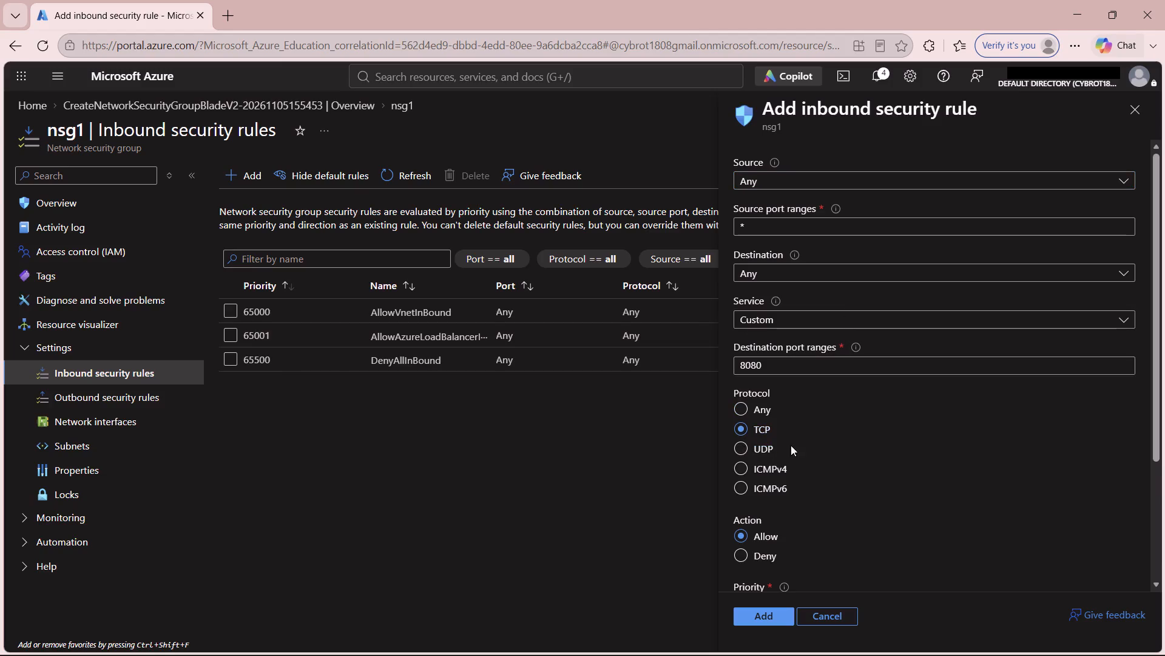
pyautogui.scroll(-2, 812, 443)
pyautogui.scroll(3, 812, 443)
pyautogui.click(780, 370)
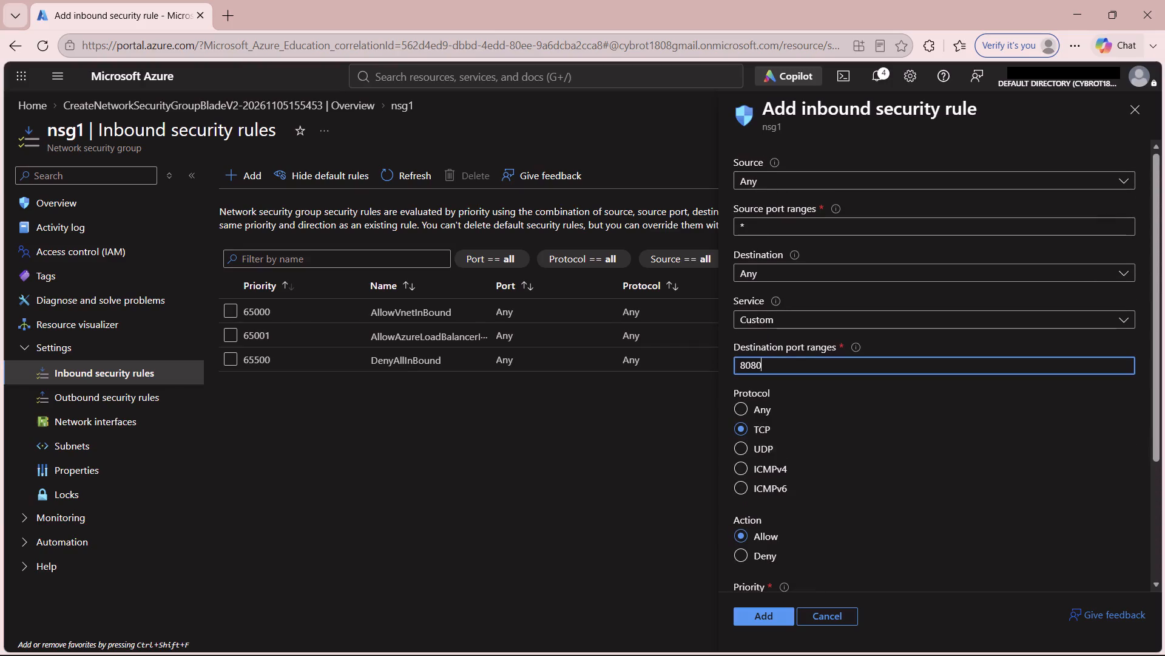
pyautogui.press('BackSpace')
pyautogui.press('BackSpace')
pyautogui.press('BackSpace')
pyautogui.press('BackSpace')
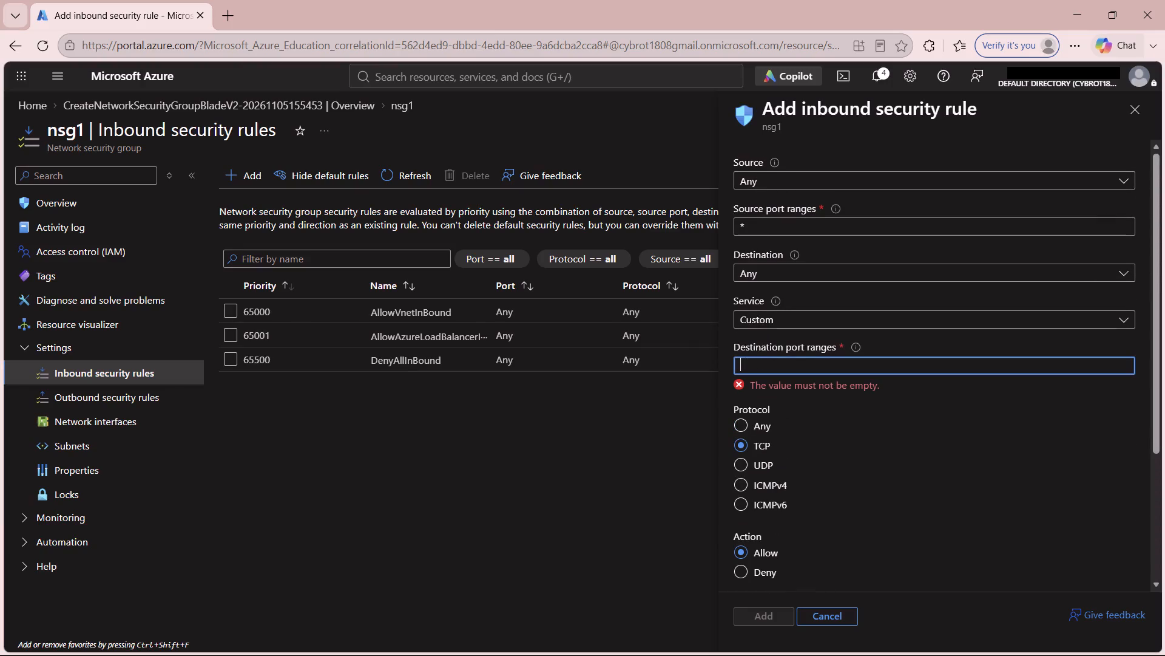
pyautogui.write('22')
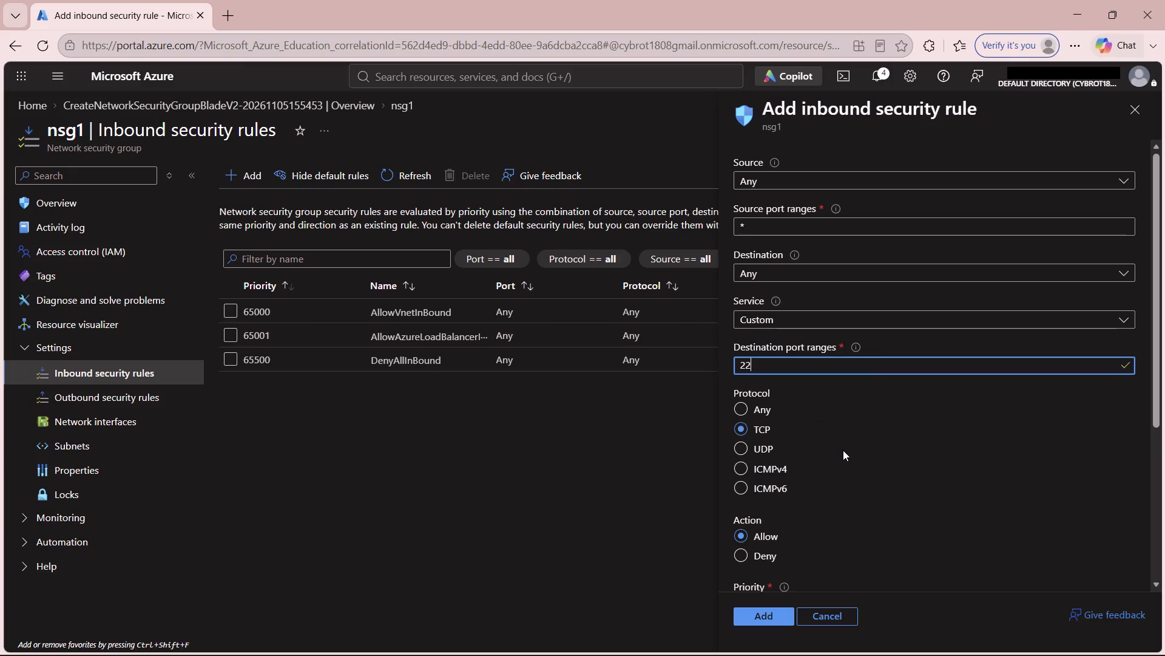
pyautogui.scroll(-3, 843, 450)
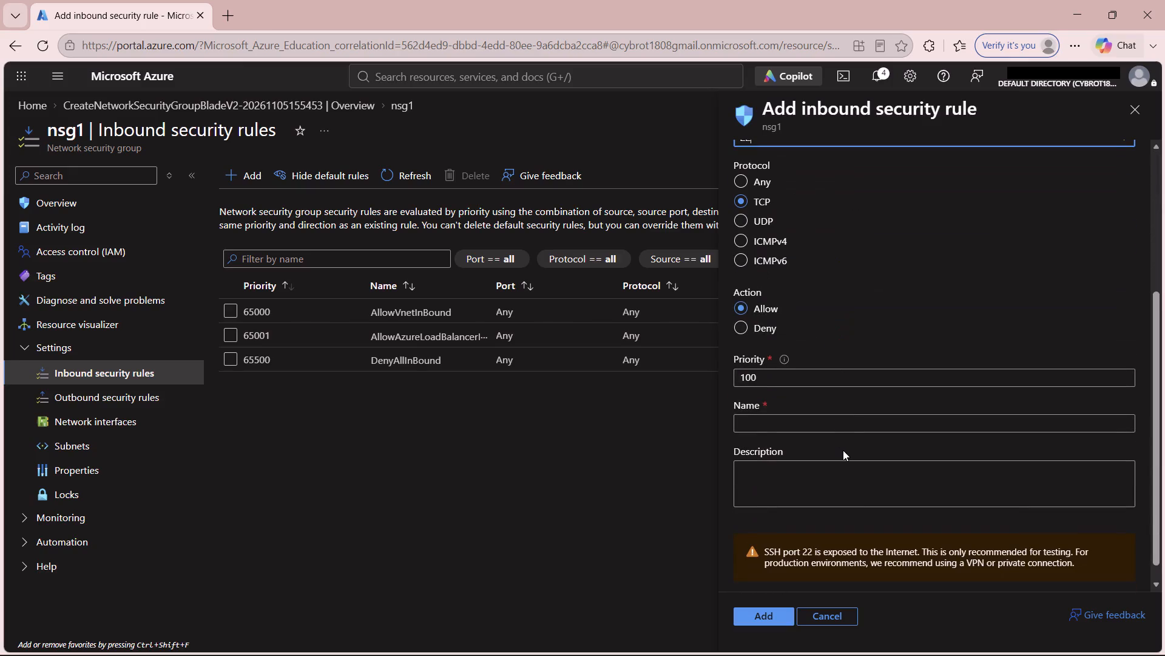
pyautogui.click(797, 426)
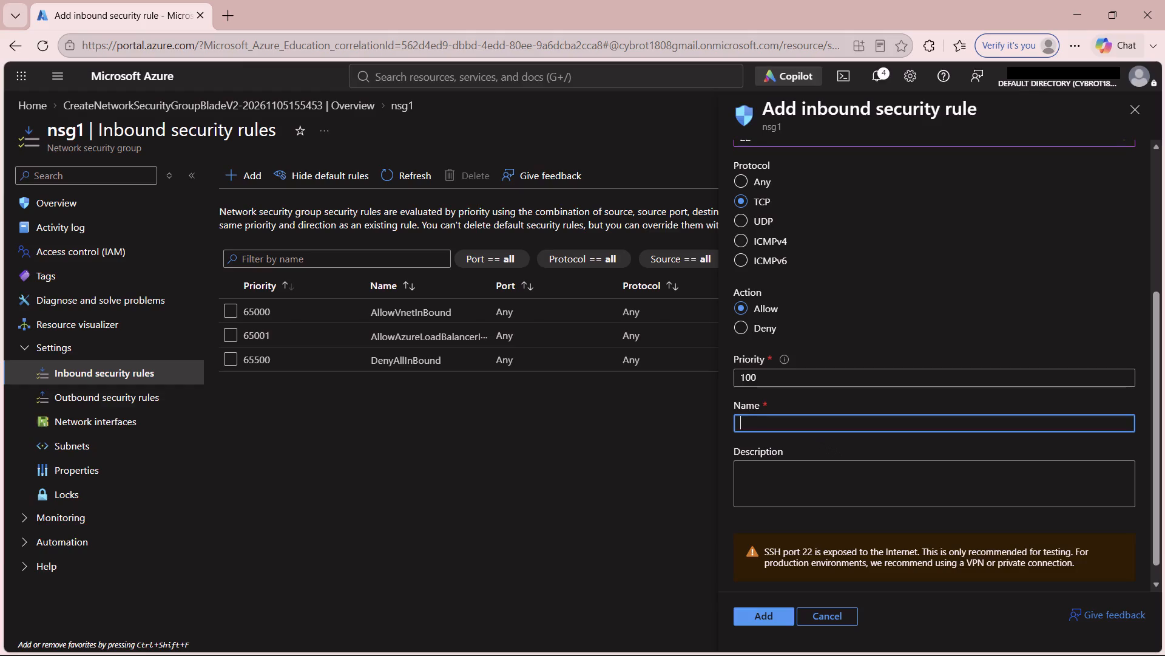
pyautogui.write('Allow-SSH')
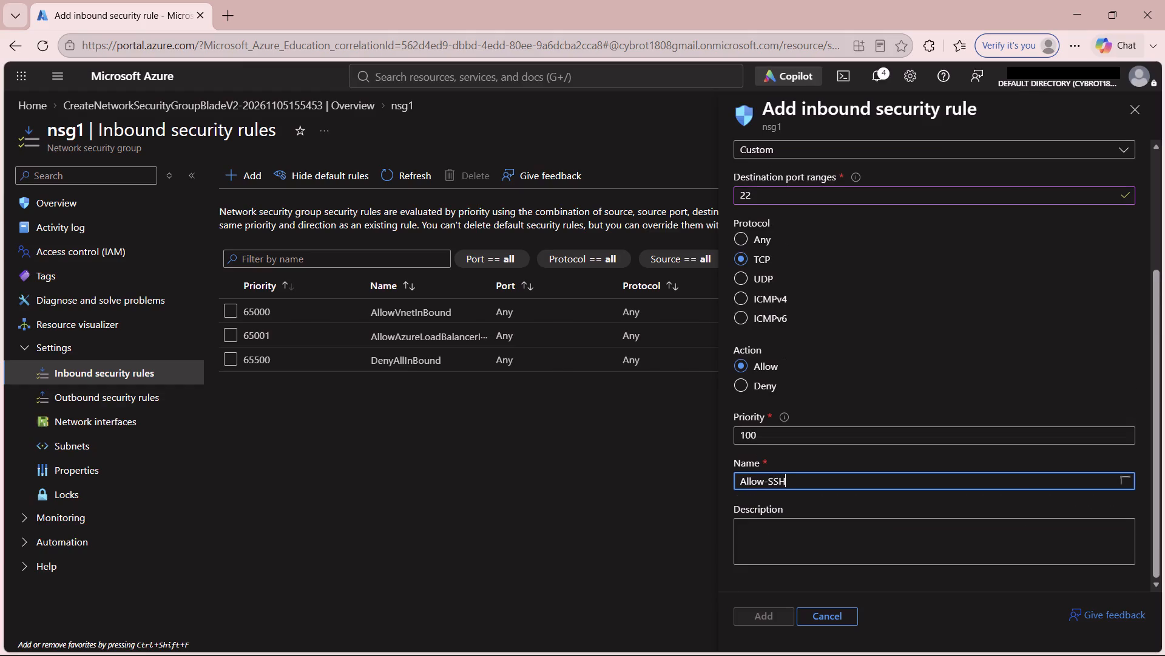
# Capture a screenshot of the portal page showing the upper part of the inbound rule form, leaving out the browser bar.
pyautogui.scroll(7, 889, 445)
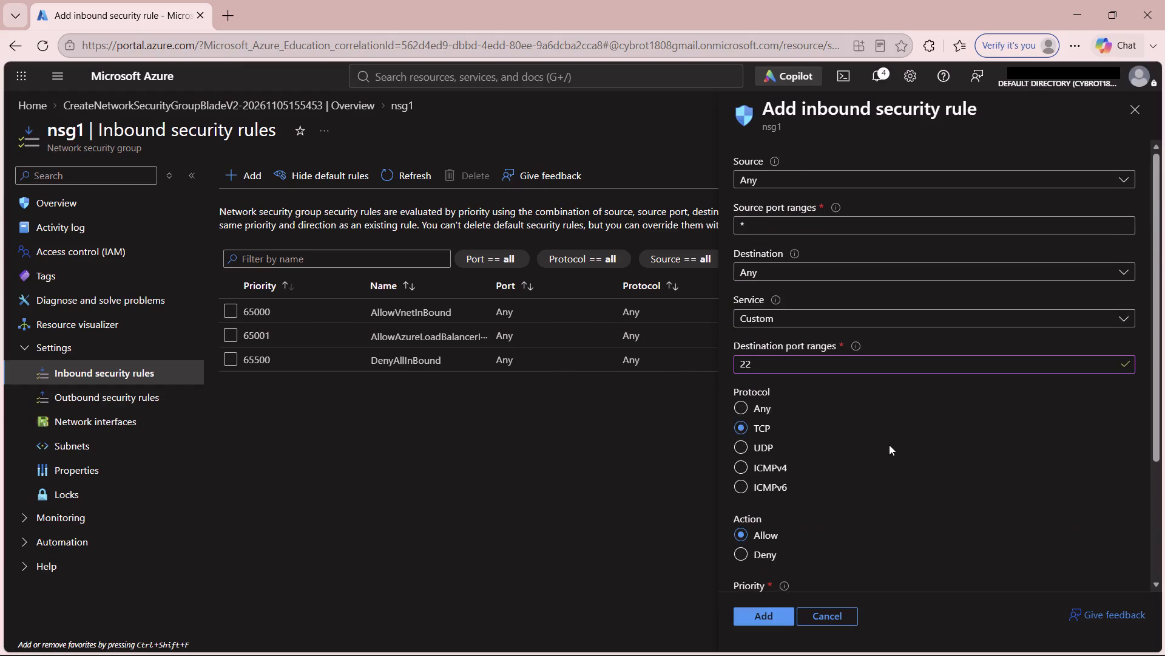
pyautogui.press('Print')
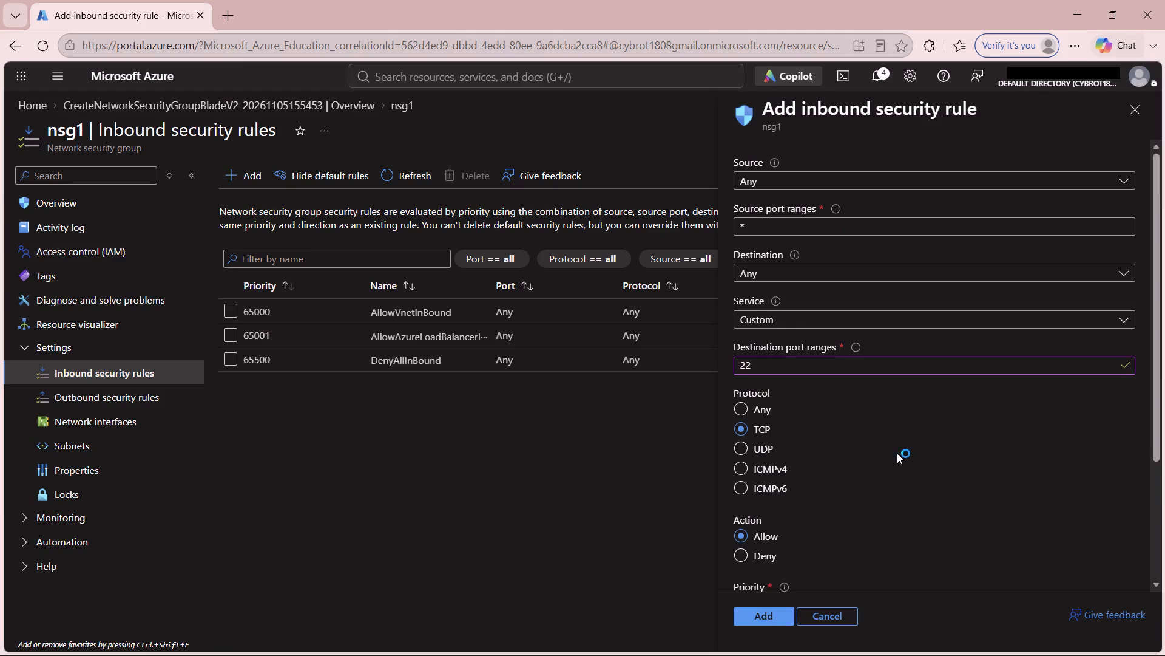
pyautogui.moveTo(0, 58); pyautogui.dragTo(839, 386)
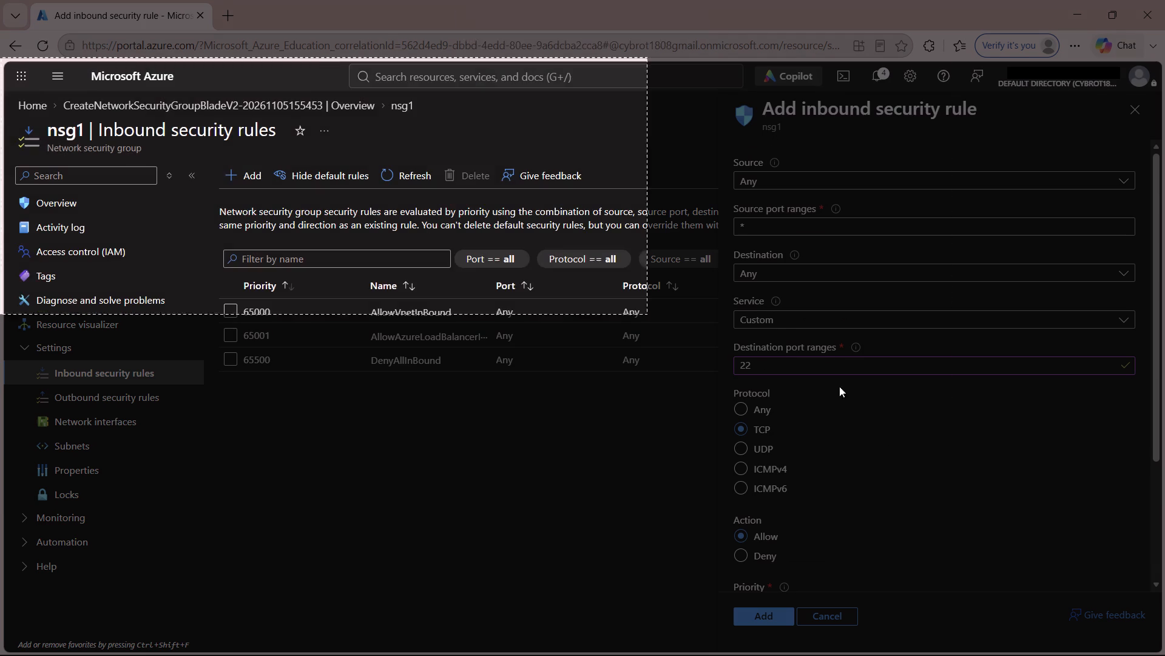
pyautogui.moveTo(839, 386); pyautogui.dragTo(1164, 655)
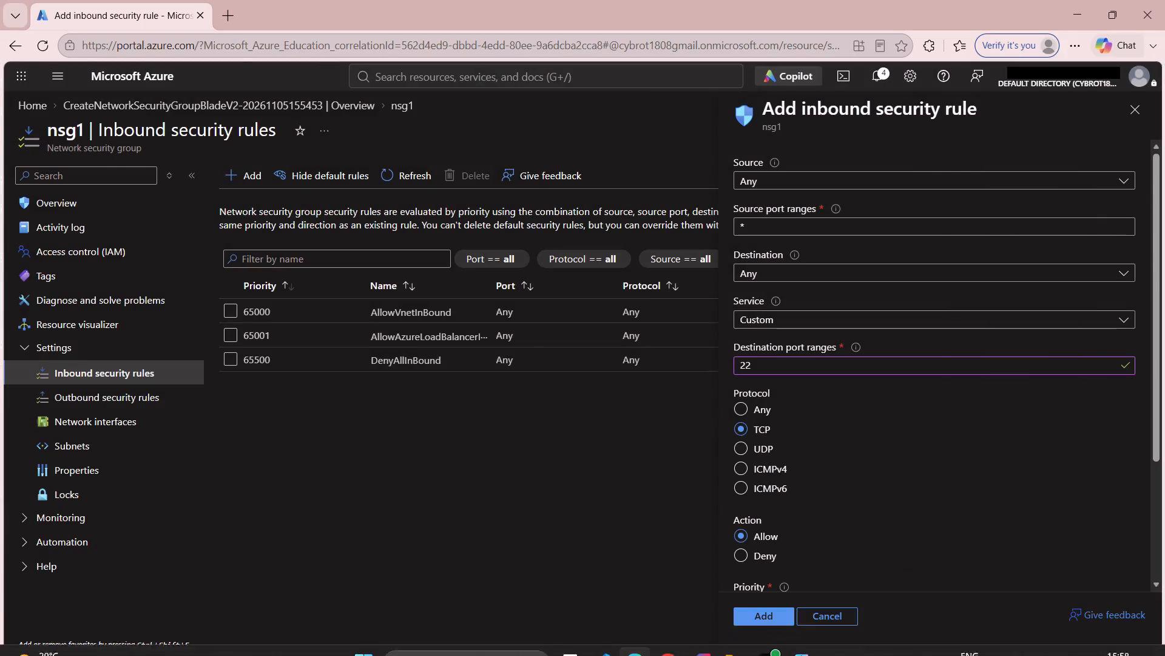
# Switch to the Word document and add the caption "Step 5) Add Inbound Rules SSH and HTTP" on a new page after the Step 4 screenshot.
pyautogui.click(798, 639)
pyautogui.scroll(-3, 610, 497)
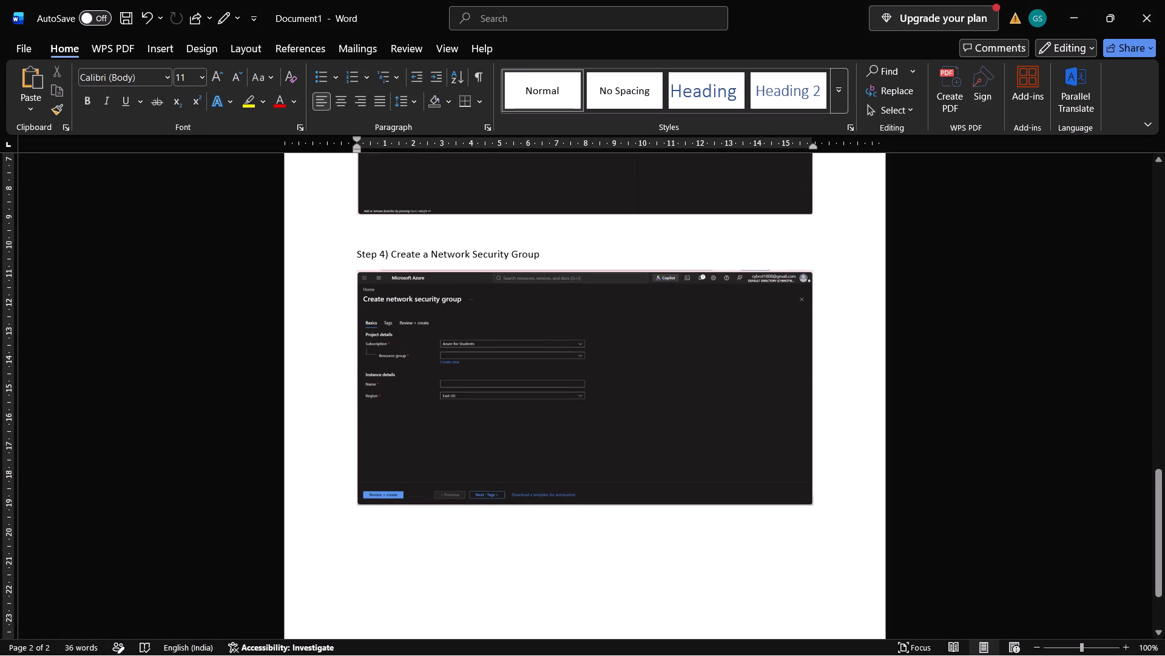
pyautogui.scroll(-2, 814, 503)
pyautogui.scroll(-2, 838, 456)
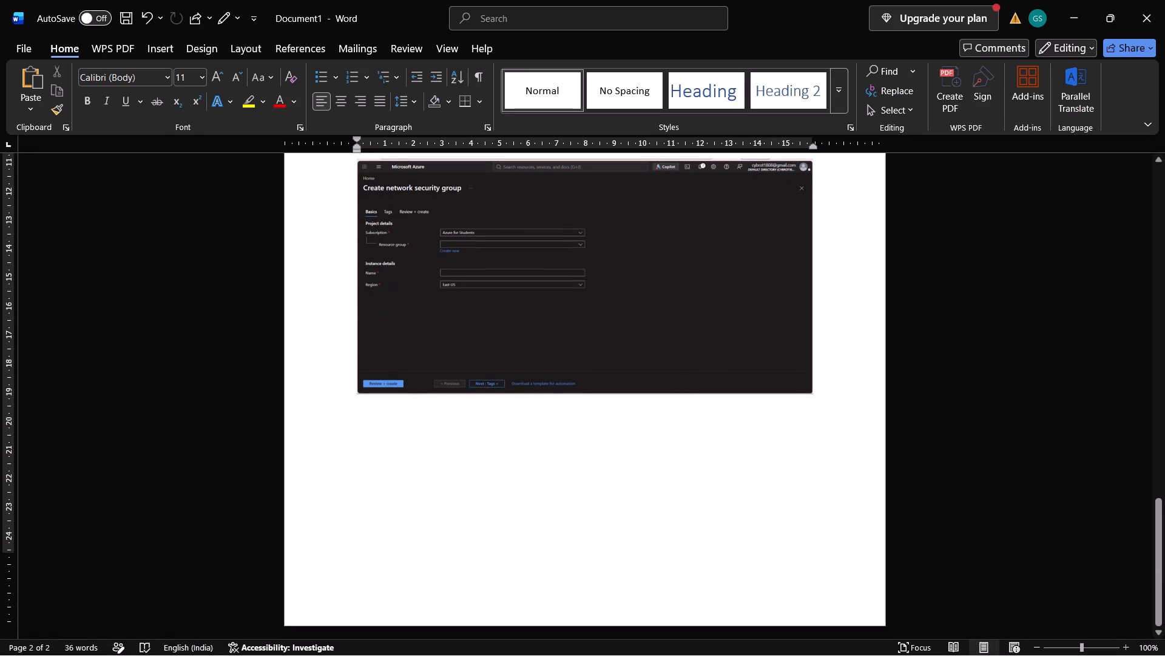
pyautogui.press('Return')
pyautogui.press('Return')
pyautogui.press('Return')
pyautogui.press('Return')
pyautogui.press('Return')
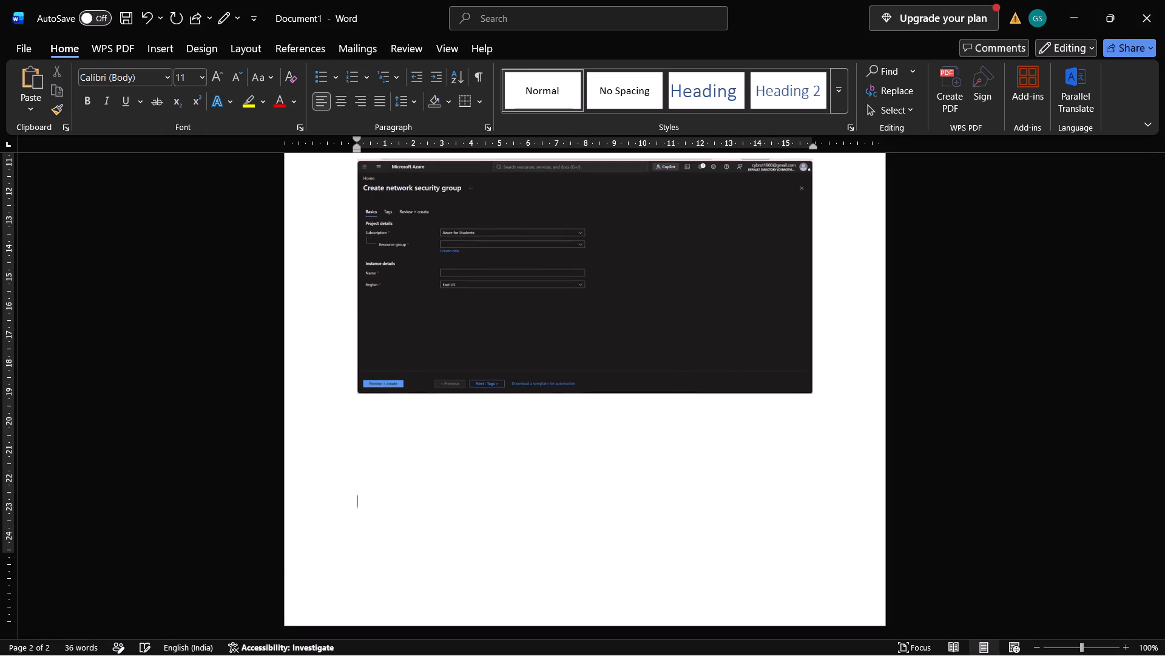
pyautogui.press('Return')
pyautogui.press('Return')
pyautogui.scroll(-2, 831, 440)
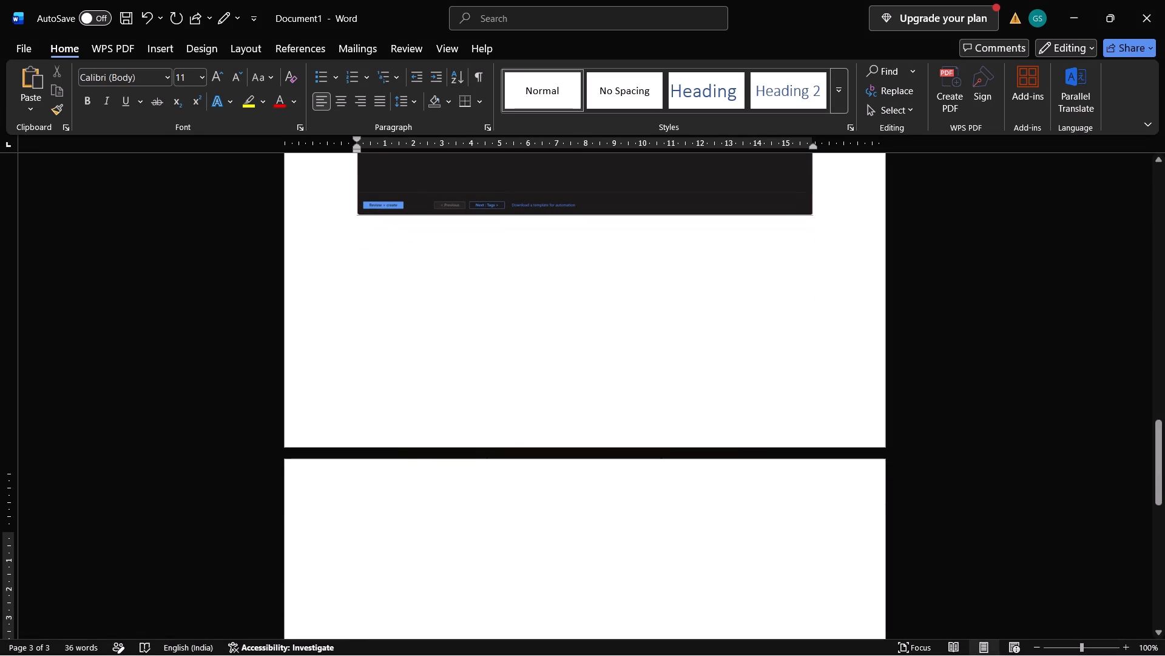
pyautogui.write('Step')
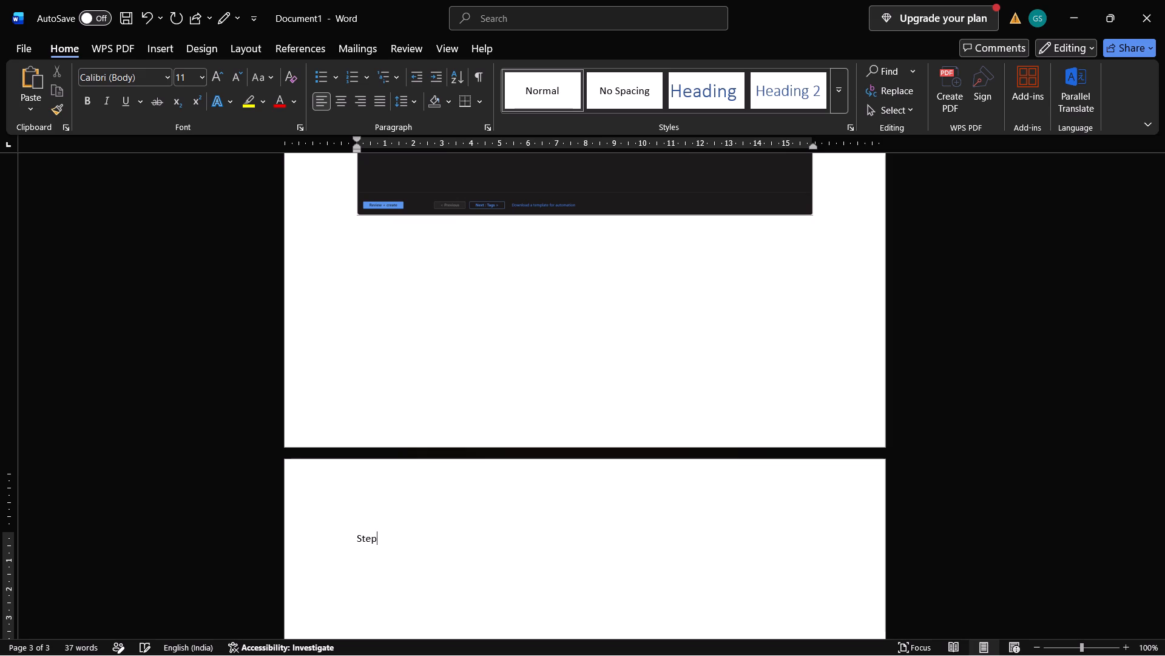
pyautogui.press('space')
pyautogui.press('5')
pyautogui.write(') Add Inbound Rules SSH and HTT')
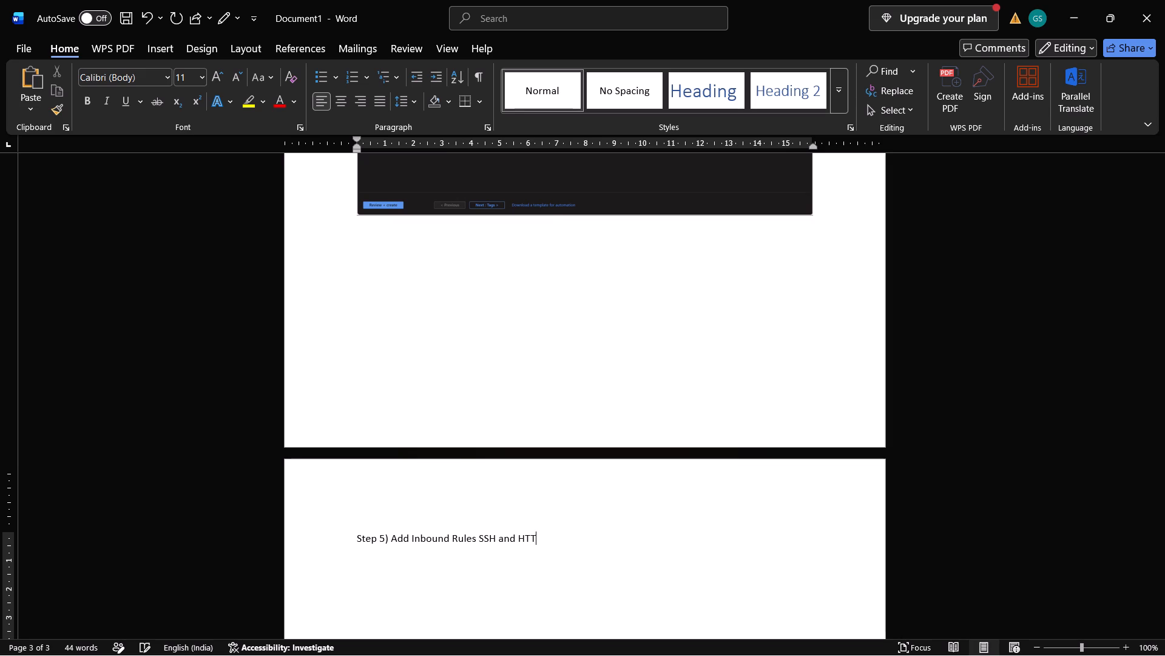
pyautogui.write('P')
pyautogui.scroll(-2, 614, 525)
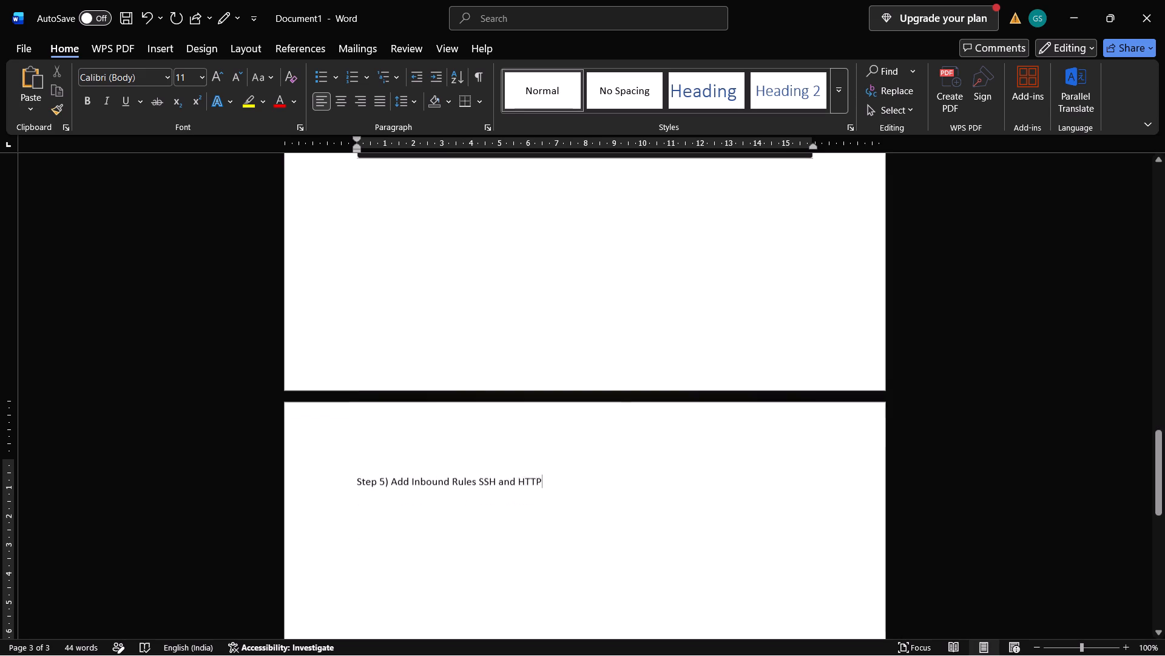
# Paste the captured screenshot on a new line under the Step 5 caption and add blank lines below it.
pyautogui.press('Return')
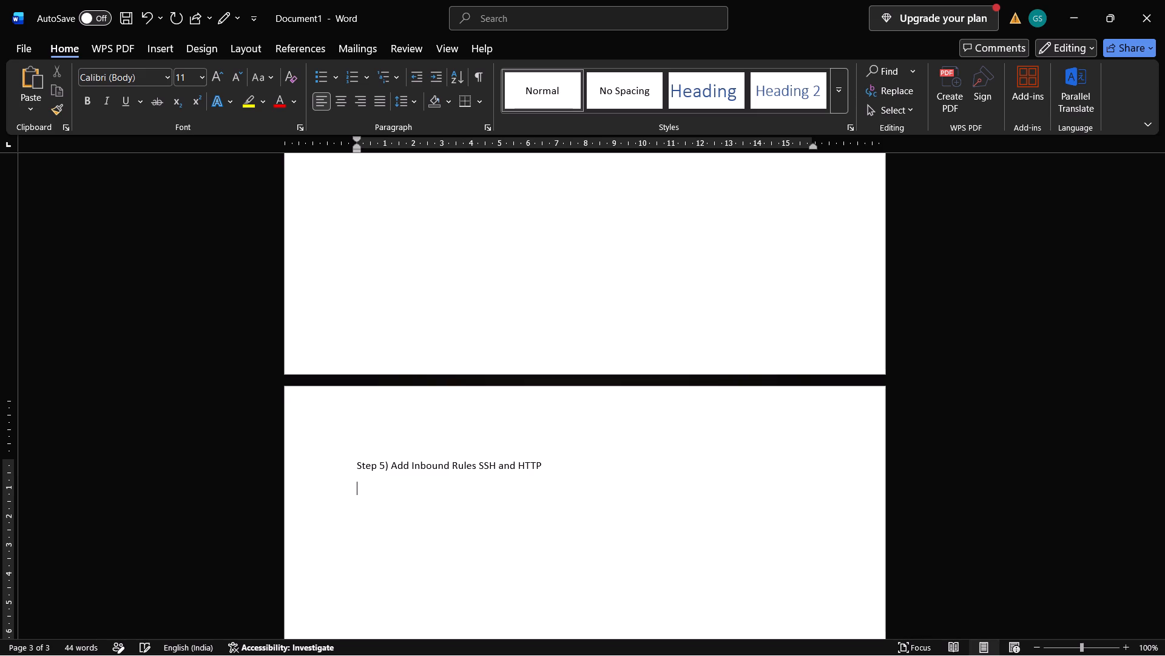
pyautogui.hotkey('ctrl', 'v')
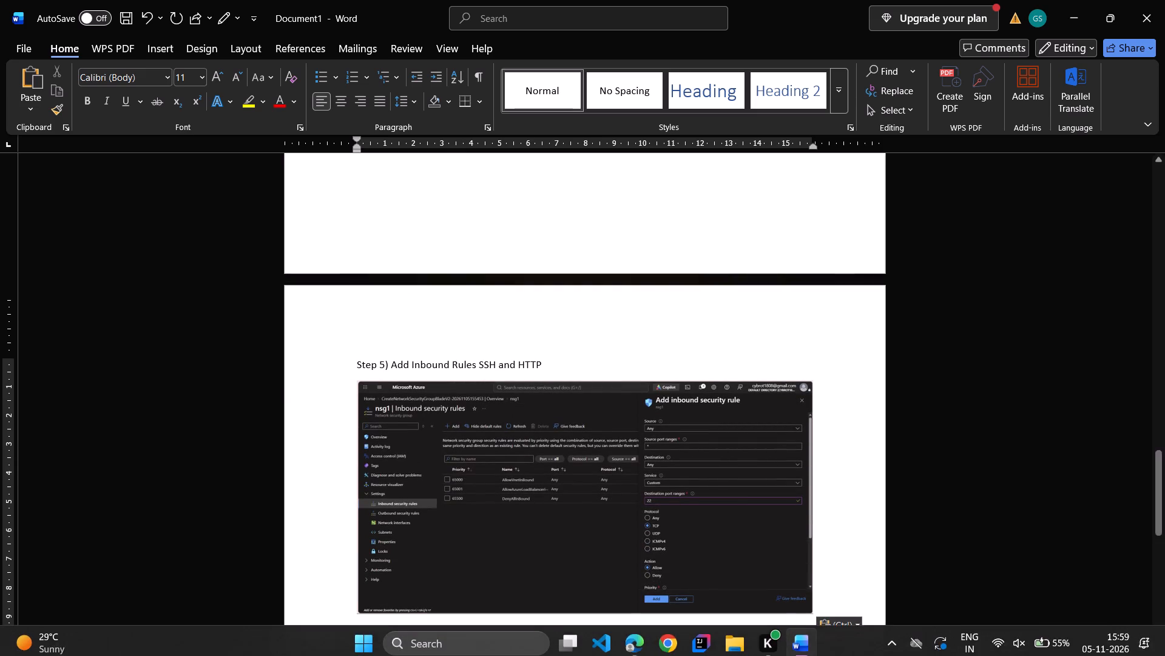
pyautogui.scroll(-3, 811, 550)
pyautogui.press('Return')
pyautogui.press('Return')
pyautogui.scroll(-1, 644, 655)
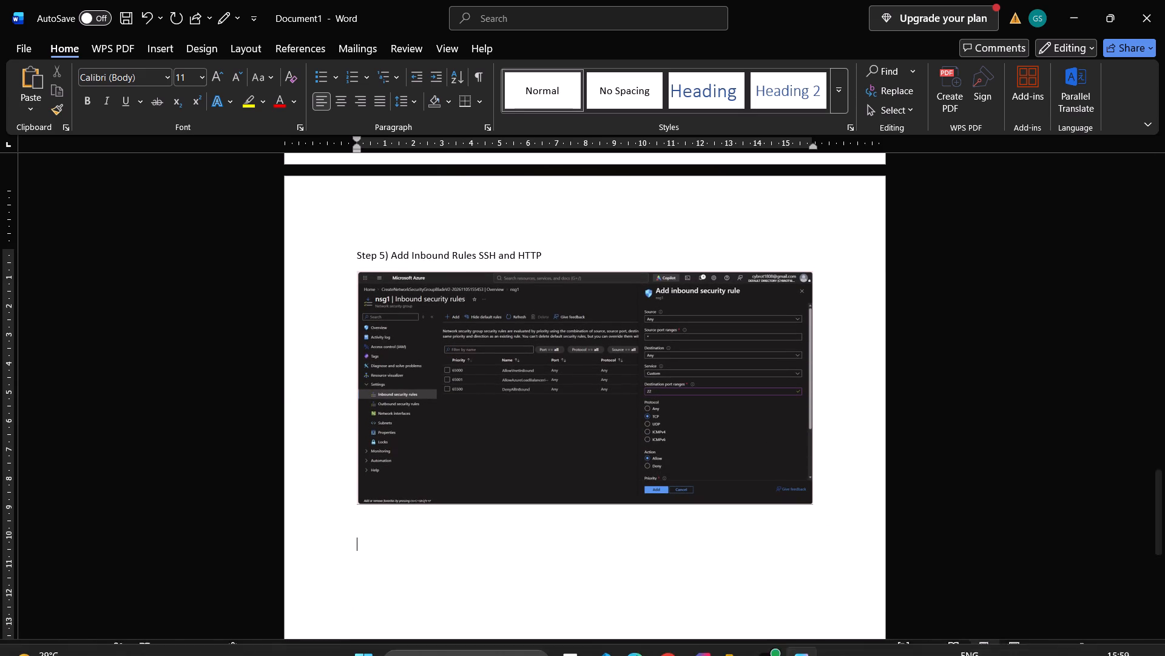
# Switch back to Edge and add the prepared Allow-SSH inbound rule to nsg1.
pyautogui.click(643, 637)
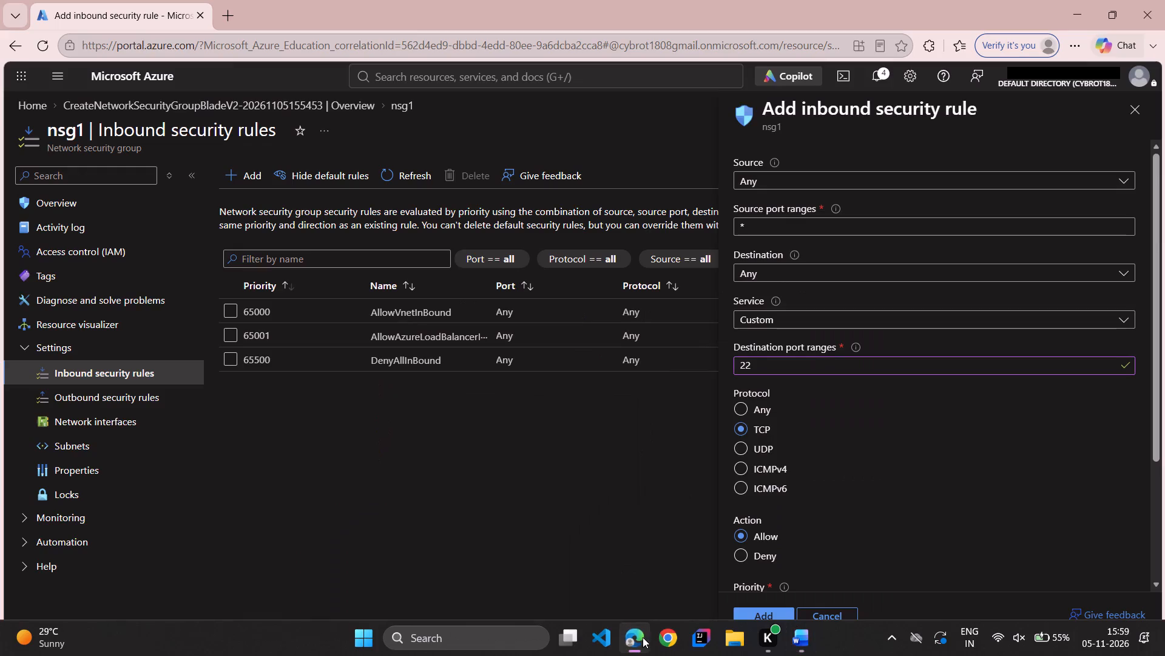
pyautogui.click(750, 620)
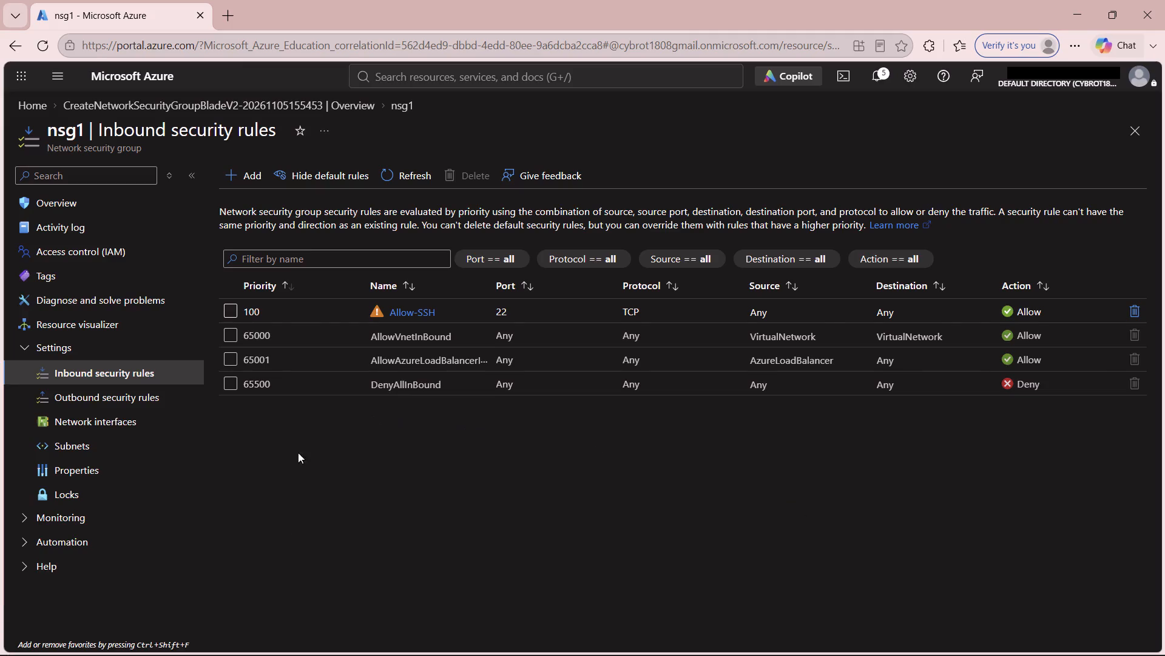
# Open nsg1's Subnets page in the portal.
pyautogui.click(77, 207)
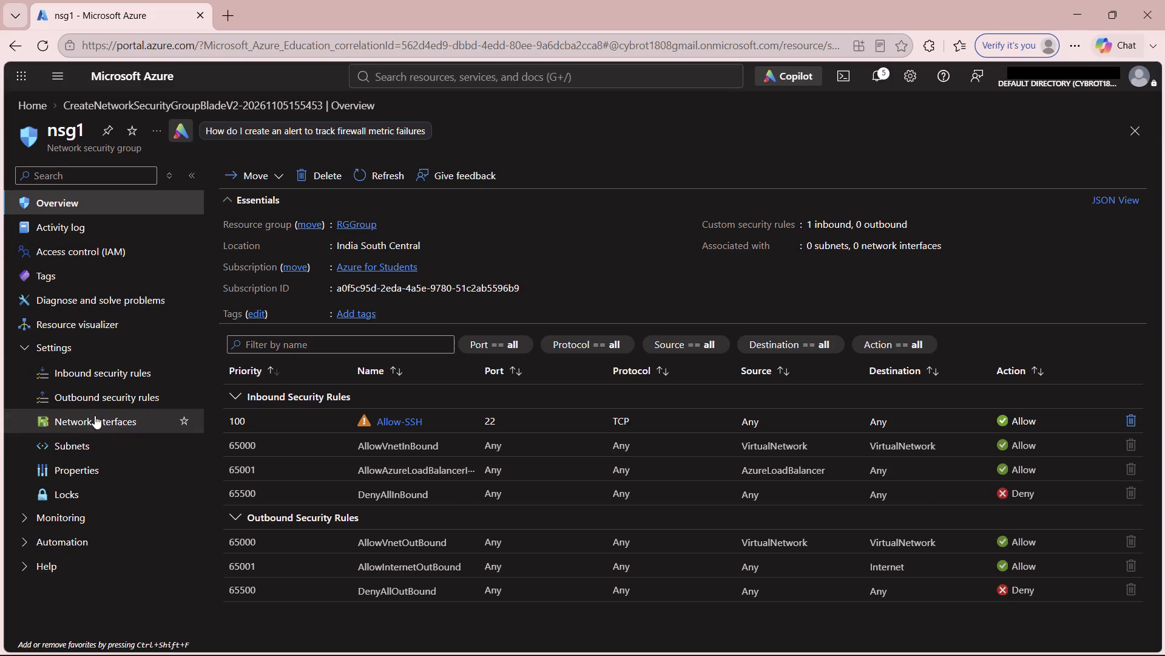
pyautogui.click(96, 451)
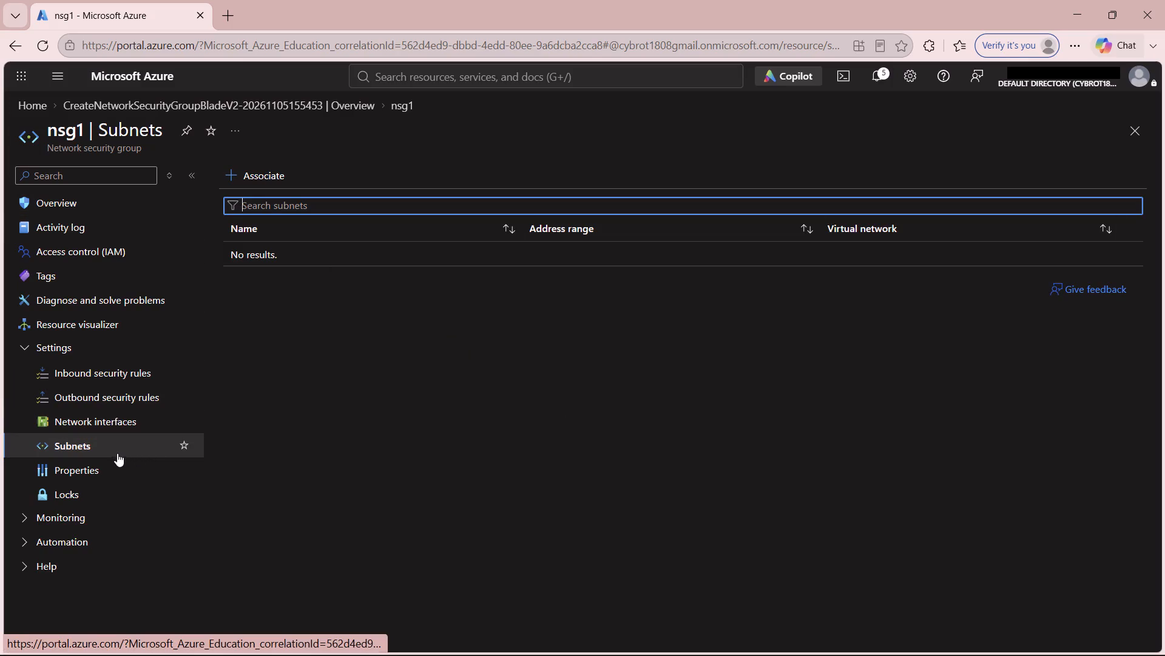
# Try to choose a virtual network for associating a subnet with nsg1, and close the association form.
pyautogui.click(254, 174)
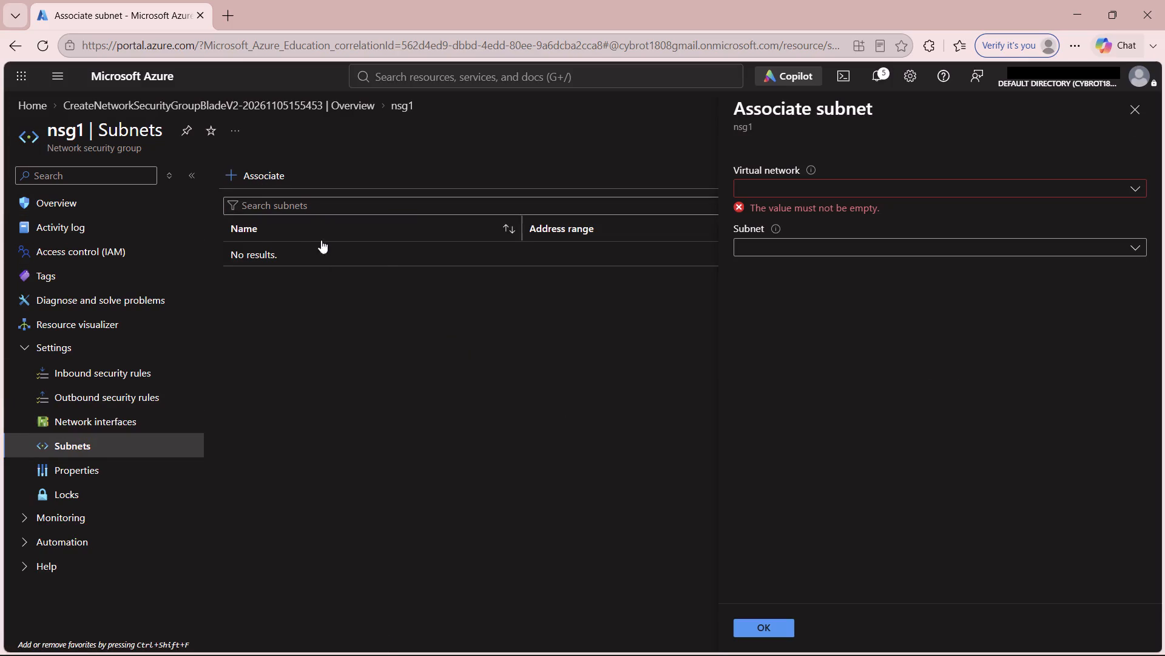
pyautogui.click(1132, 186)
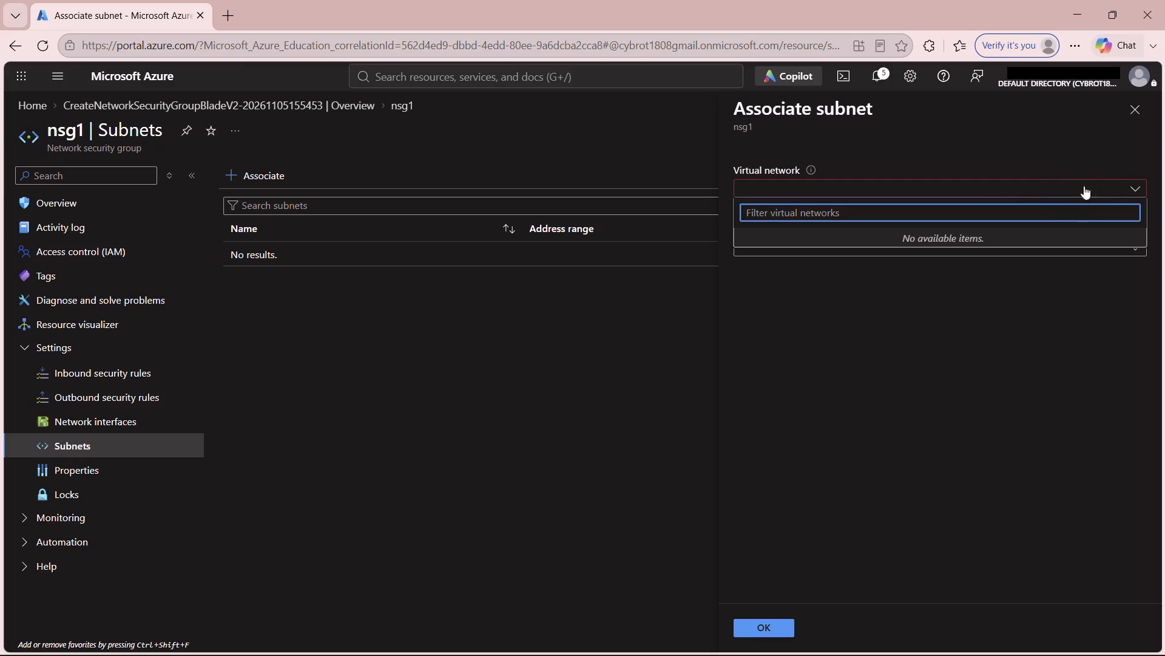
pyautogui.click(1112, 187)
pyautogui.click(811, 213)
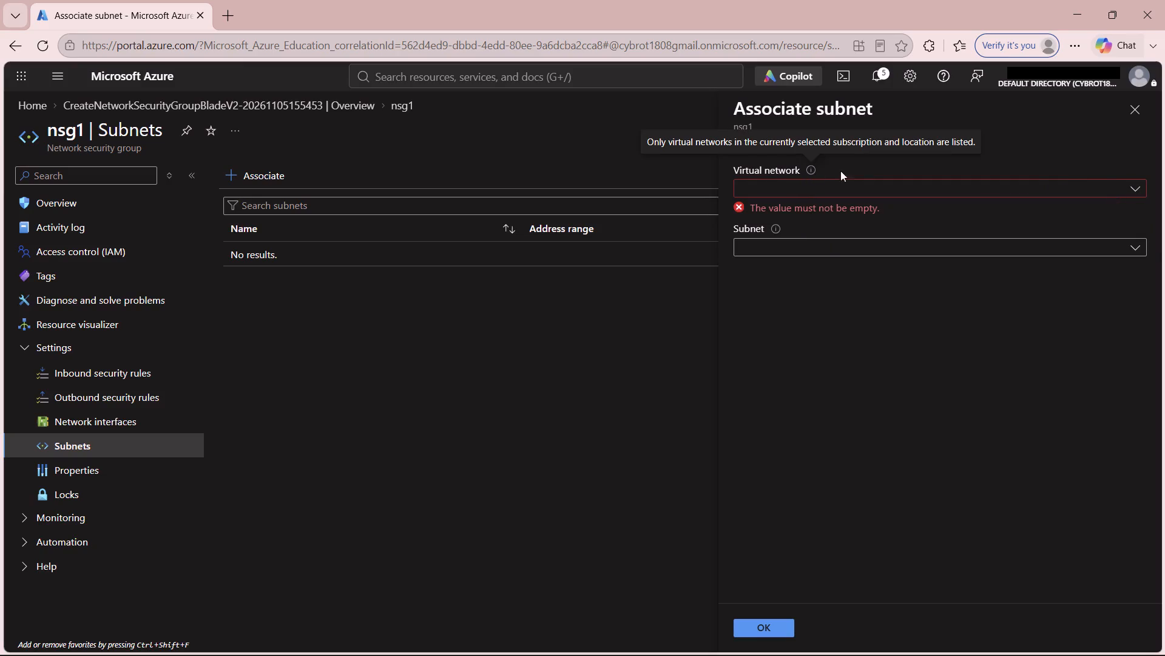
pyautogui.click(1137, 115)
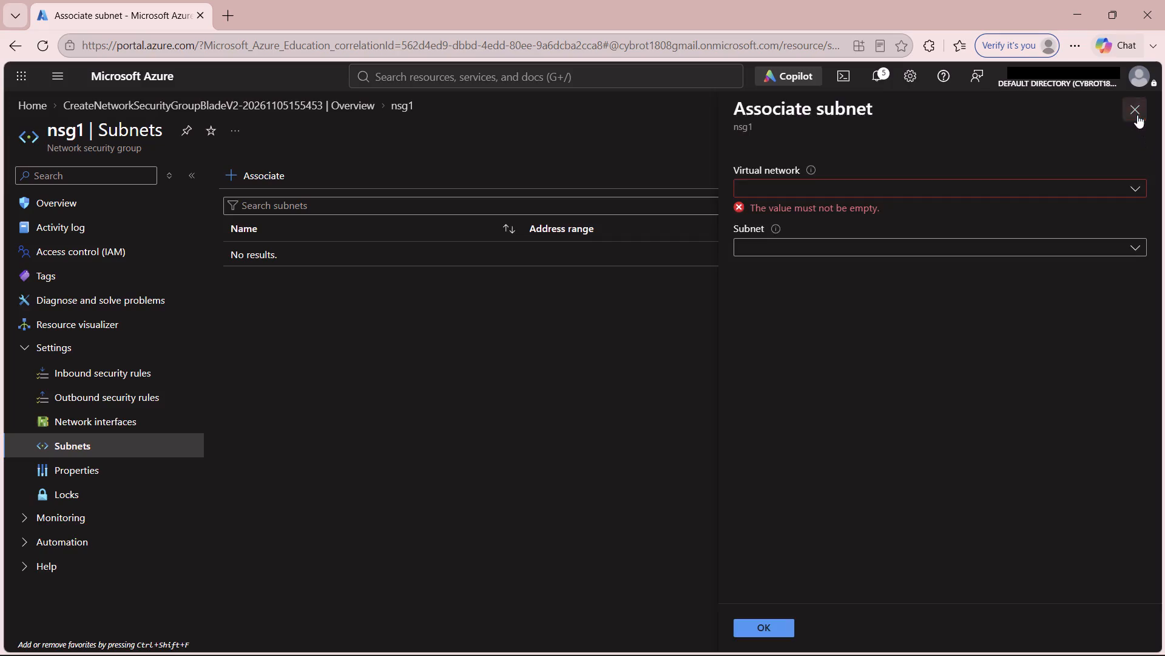
# Capture a screenshot of nsg1's Subnets page, leaving out the browser bar.
pyautogui.press('Print')
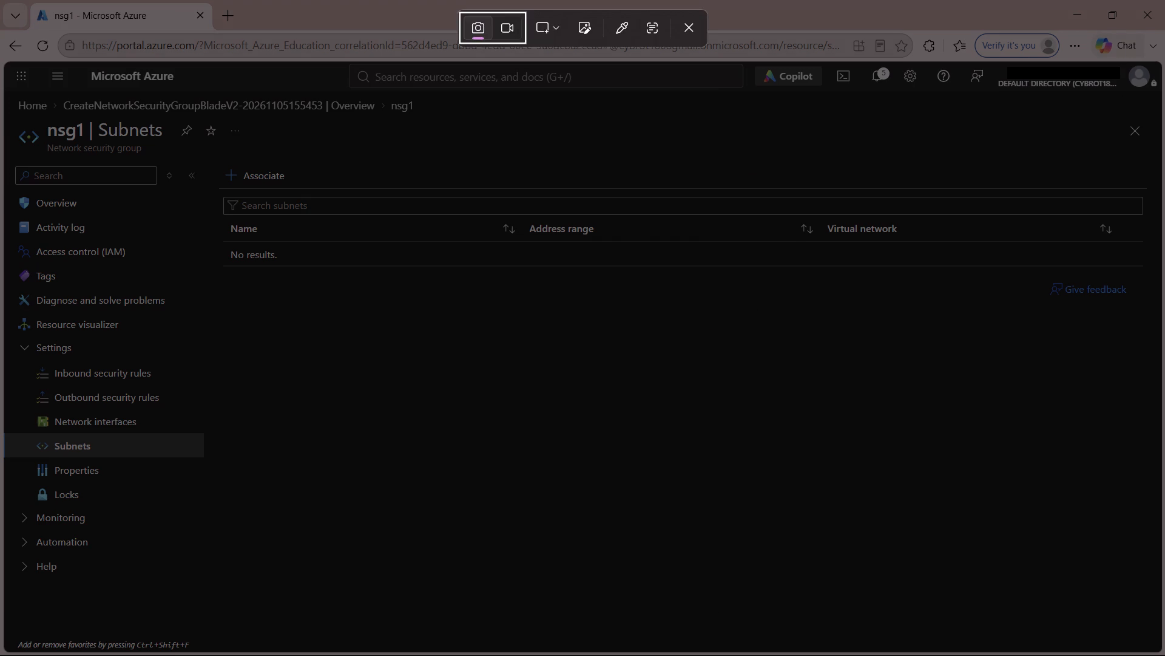
pyautogui.moveTo(0, 62); pyautogui.dragTo(1164, 655)
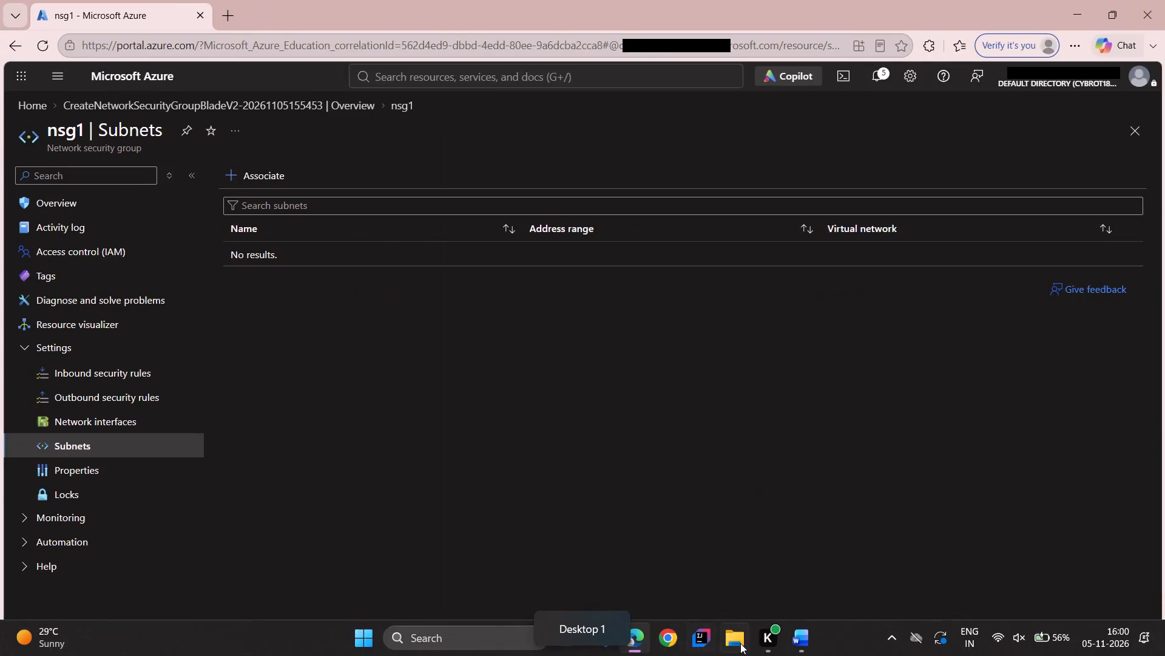
# Switch to the Word document and add the caption "Step 6) Associate NSG with the VM subnet" below the Step 5 screenshot.
pyautogui.click(798, 645)
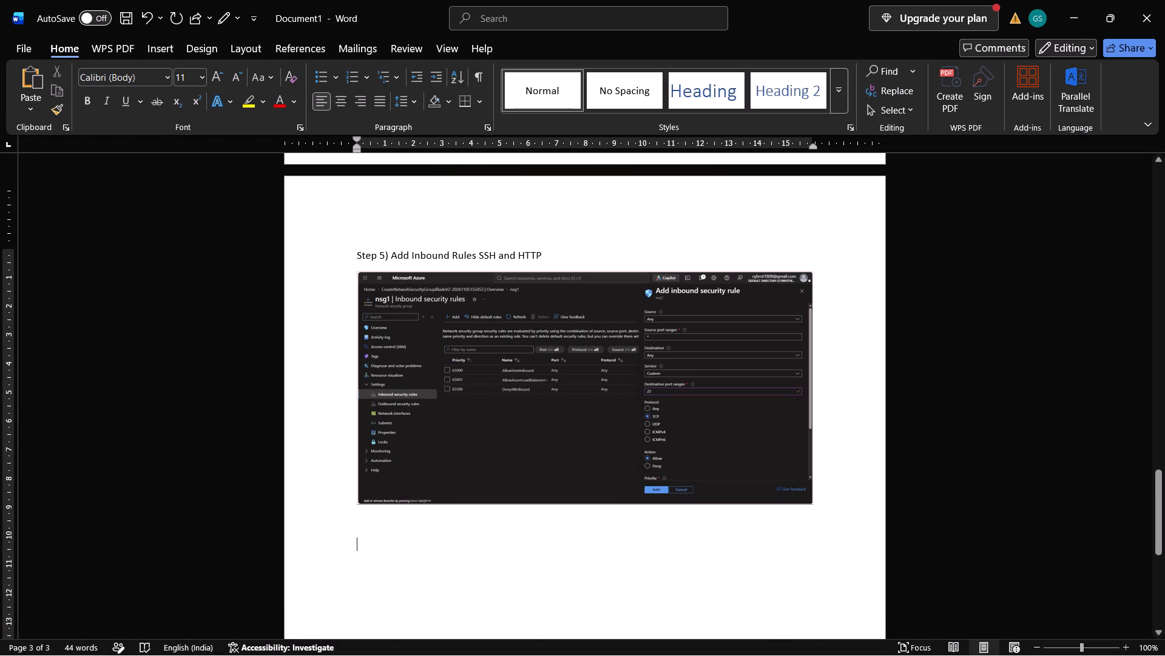
pyautogui.hotkey('shift', 's')
pyautogui.write('tep')
pyautogui.press('space')
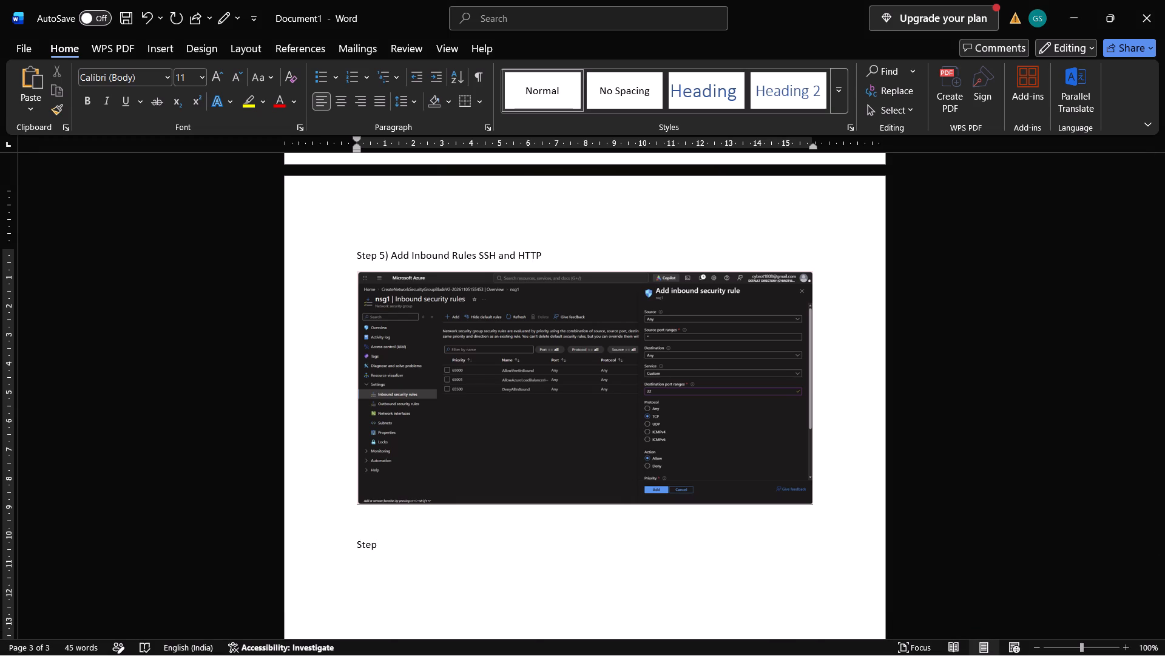
pyautogui.press('6')
pyautogui.write(') Associate NSG with the')
pyautogui.press('space')
pyautogui.write('VM subnet')
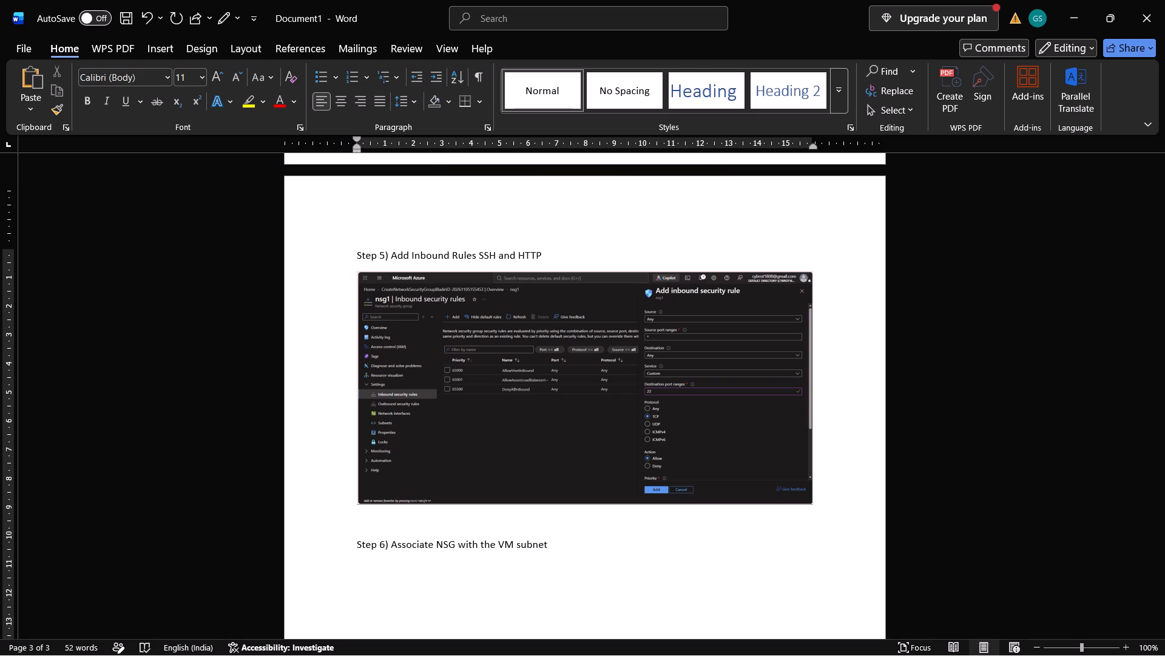
# Paste the captured screenshot on a new line under the Step 6 caption and add two line breaks after it.
pyautogui.press('Return')
pyautogui.hotkey('ctrl', 'v')
pyautogui.scroll(-1, 561, 525)
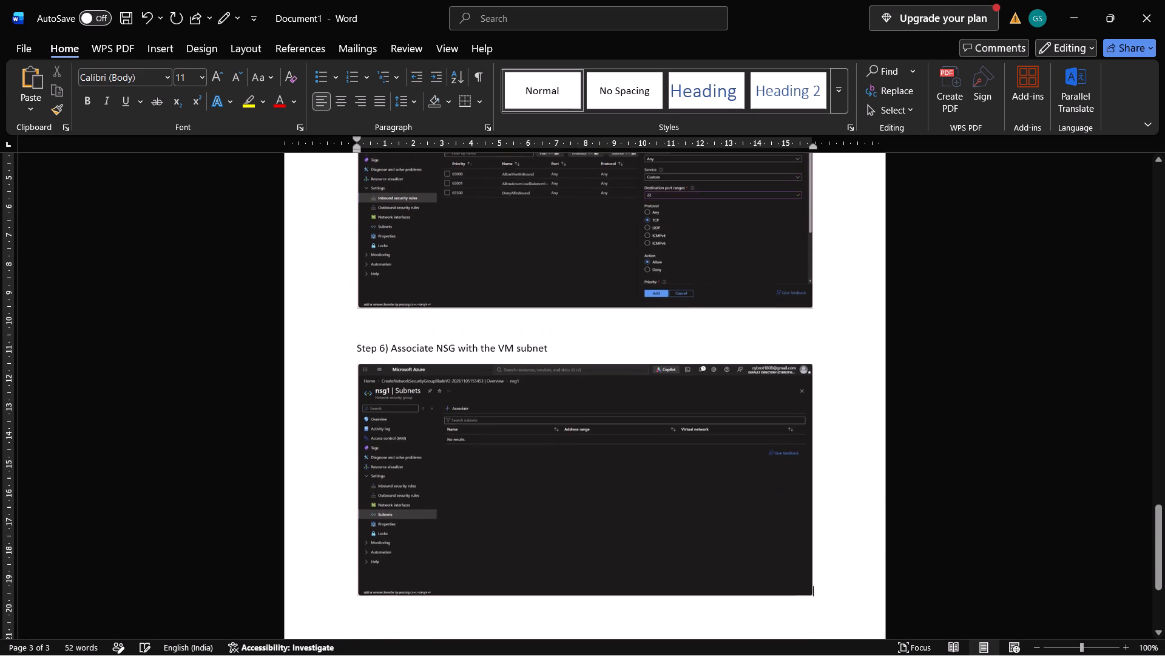
pyautogui.scroll(-2, 562, 524)
pyautogui.press('Return')
pyautogui.press('Return')
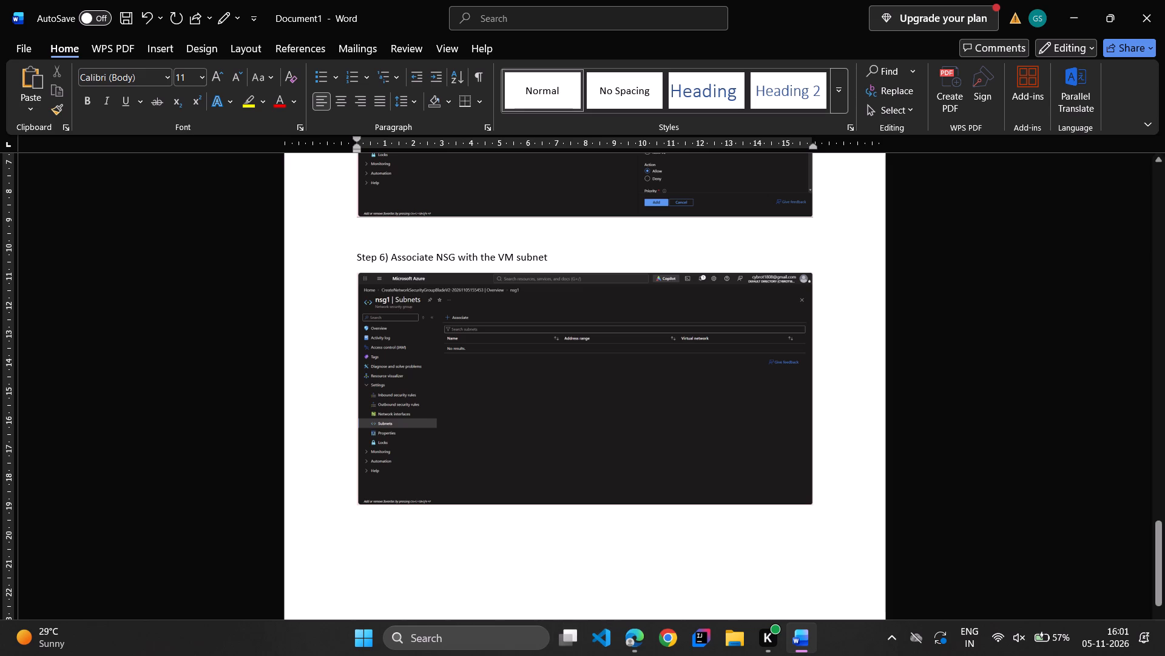
# Add two more blank lines between the Step 3 screenshot and the Step 4 caption.
pyautogui.scroll(15, 504, 516)
pyautogui.scroll(8, 504, 516)
pyautogui.scroll(-7, 504, 516)
pyautogui.scroll(10, 504, 519)
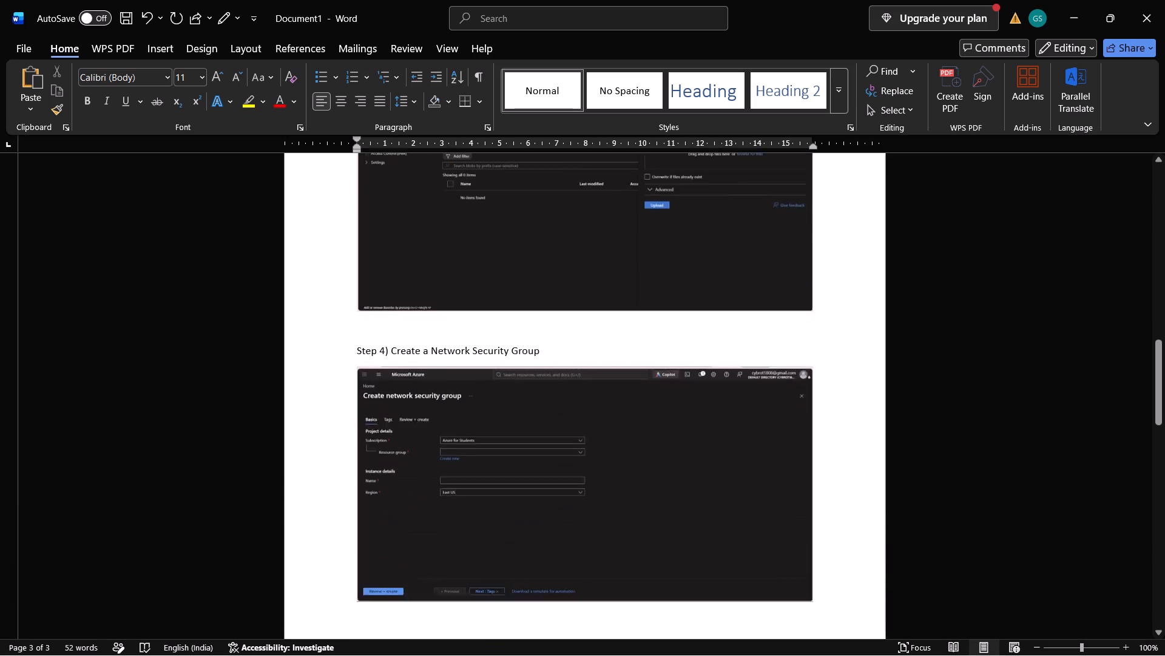
pyautogui.scroll(13, 504, 519)
pyautogui.scroll(-10, 504, 519)
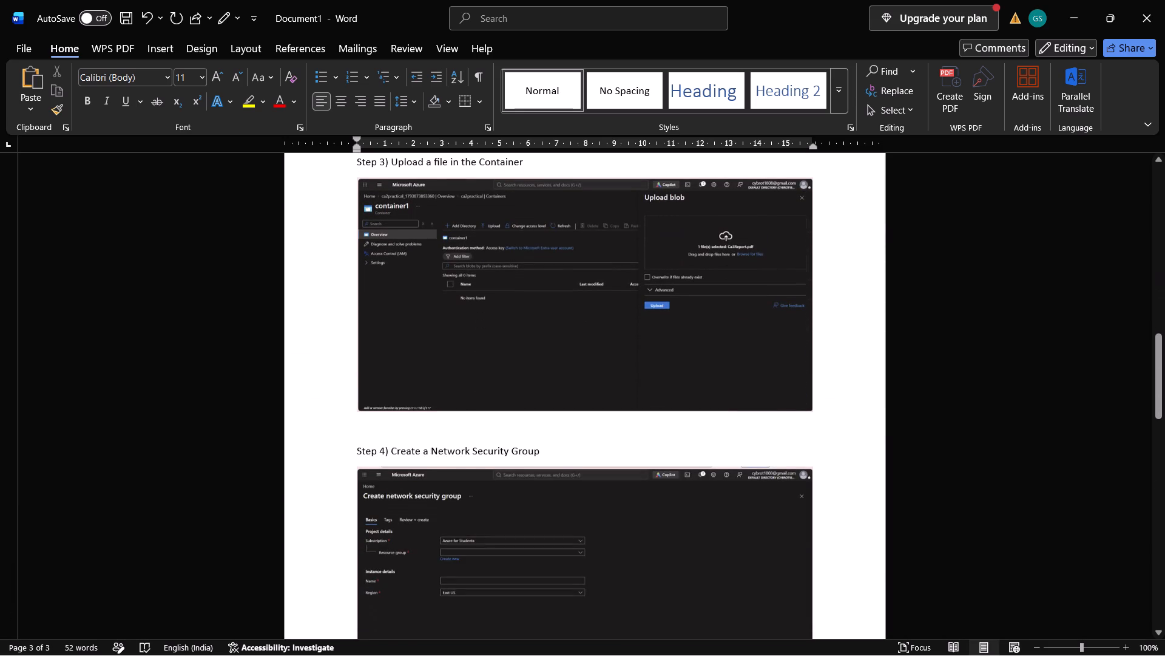
pyautogui.click(399, 436)
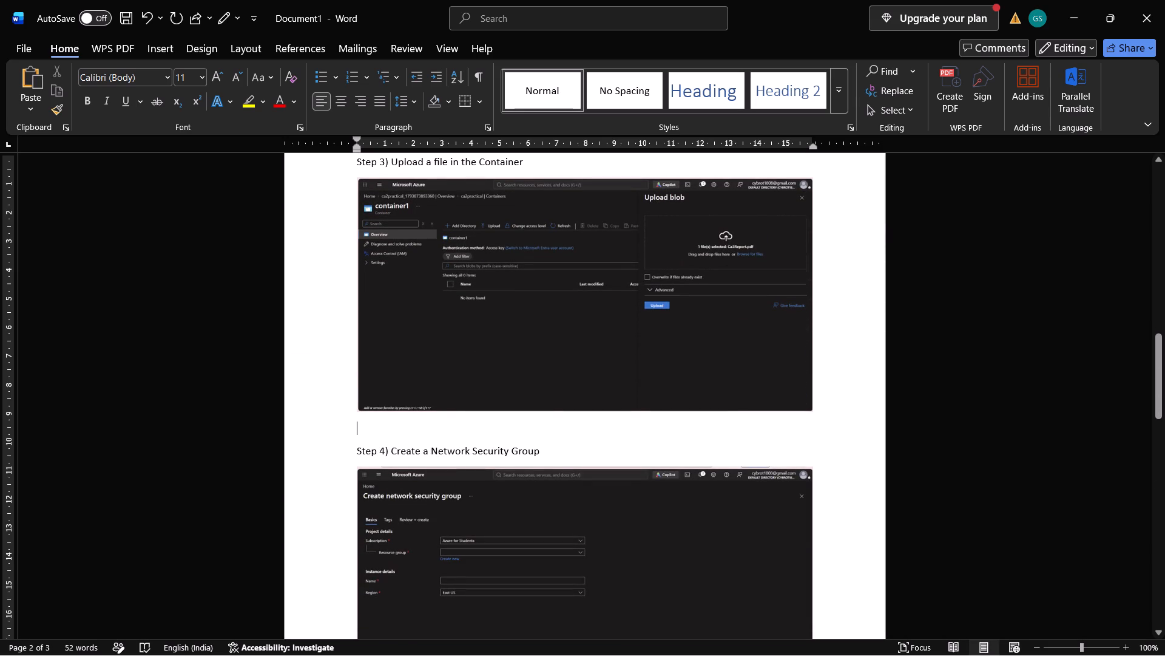
pyautogui.press('Return')
pyautogui.press('Return')
# Add two more blank lines between the Step 5 screenshot and the Step 6 caption.
pyautogui.scroll(16, 399, 441)
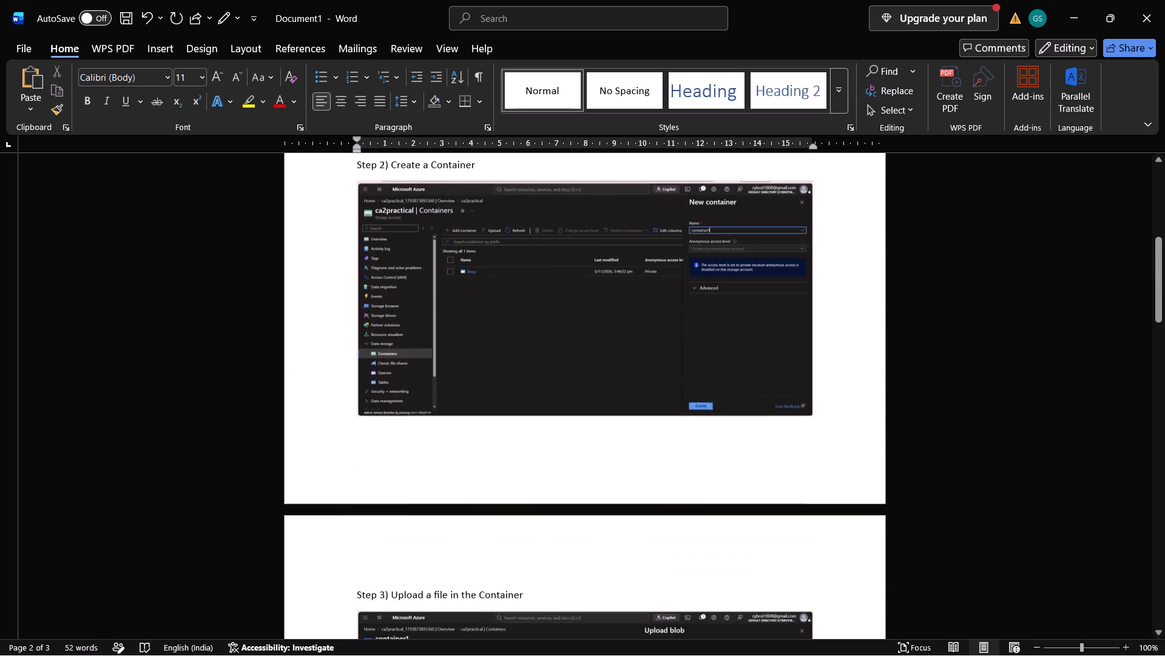
pyautogui.scroll(8, 399, 441)
pyautogui.scroll(-19, 399, 441)
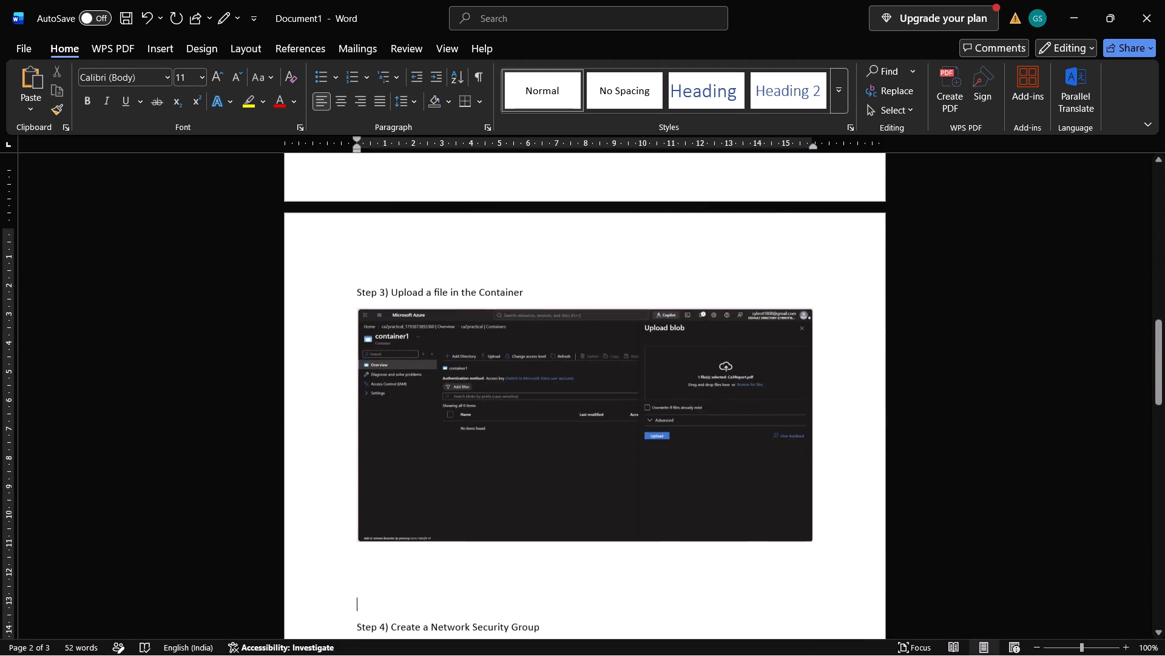
pyautogui.scroll(-6, 399, 441)
pyautogui.scroll(14, 399, 441)
pyautogui.scroll(-9, 399, 441)
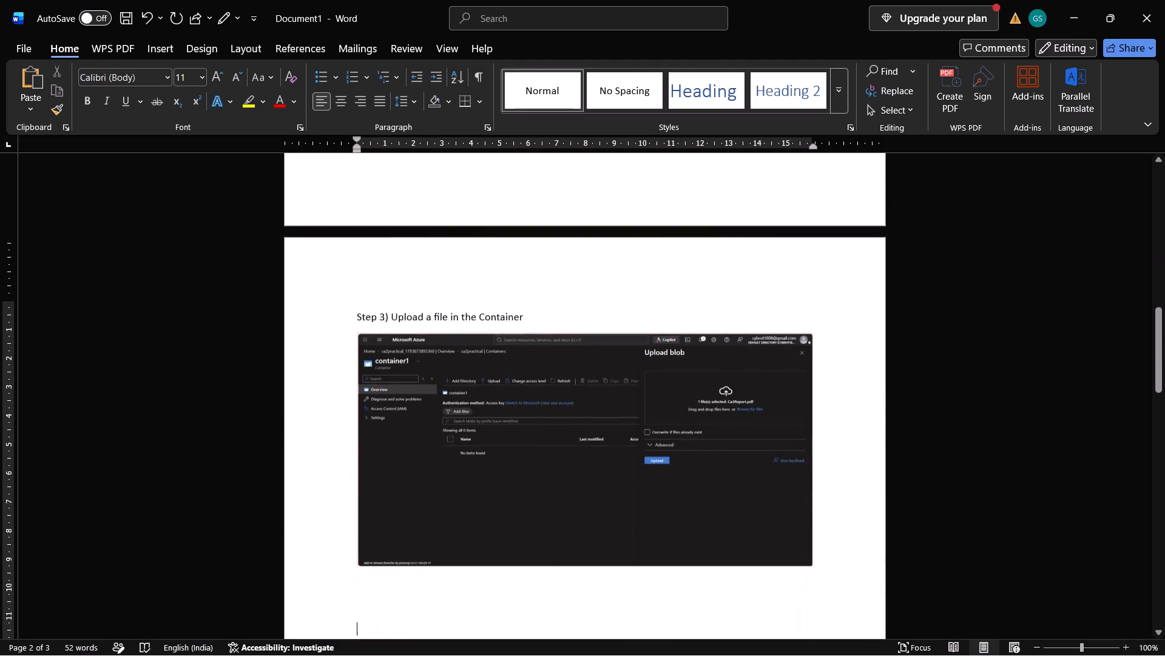
pyautogui.scroll(-19, 399, 441)
pyautogui.scroll(-6, 399, 441)
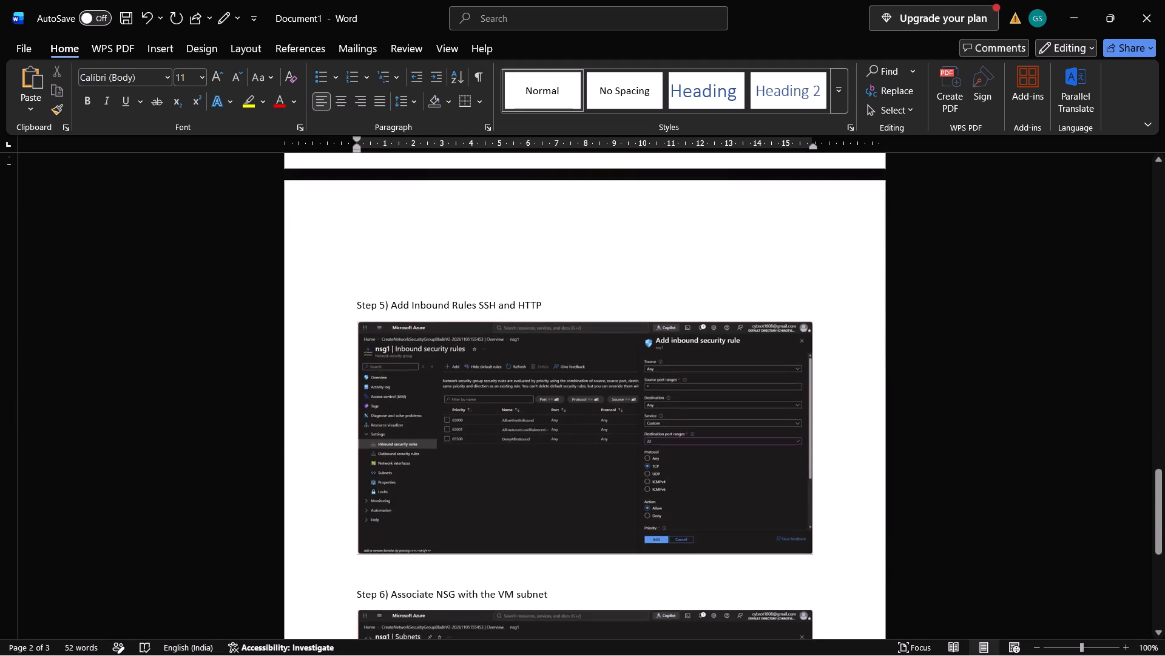
pyautogui.scroll(-17, 399, 441)
pyautogui.scroll(5, 399, 441)
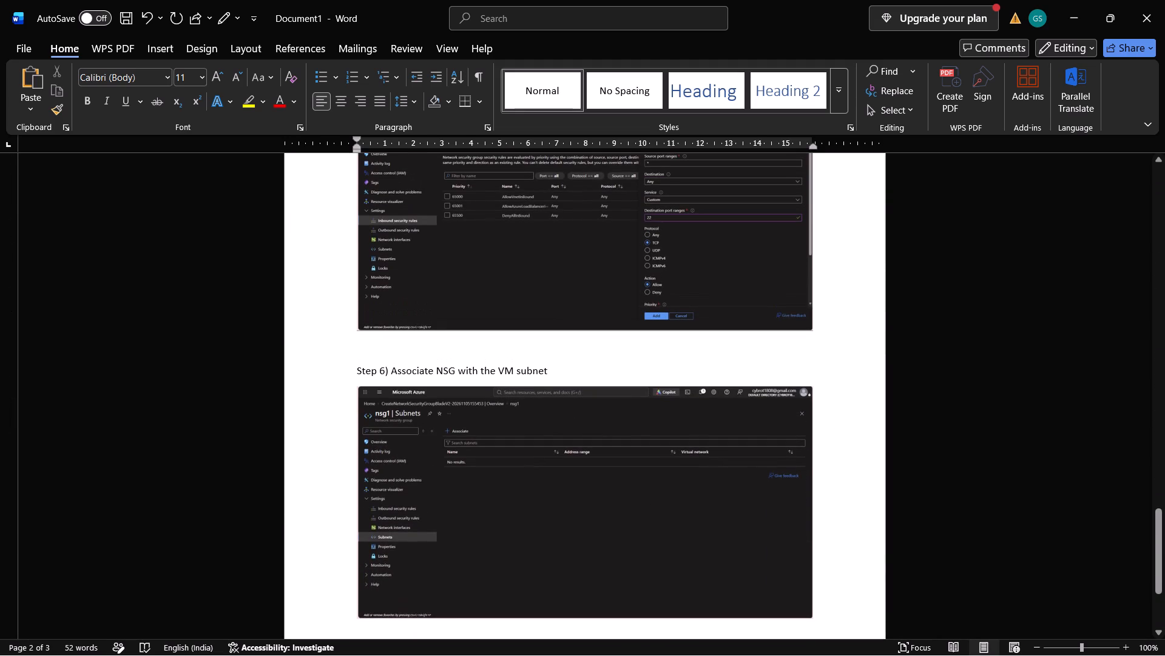
pyautogui.click(386, 354)
pyautogui.press('Return')
pyautogui.press('Return')
# Enter the question label "Q1)" on the blank line above the Step 1 caption on the first page.
pyautogui.scroll(-2, 386, 354)
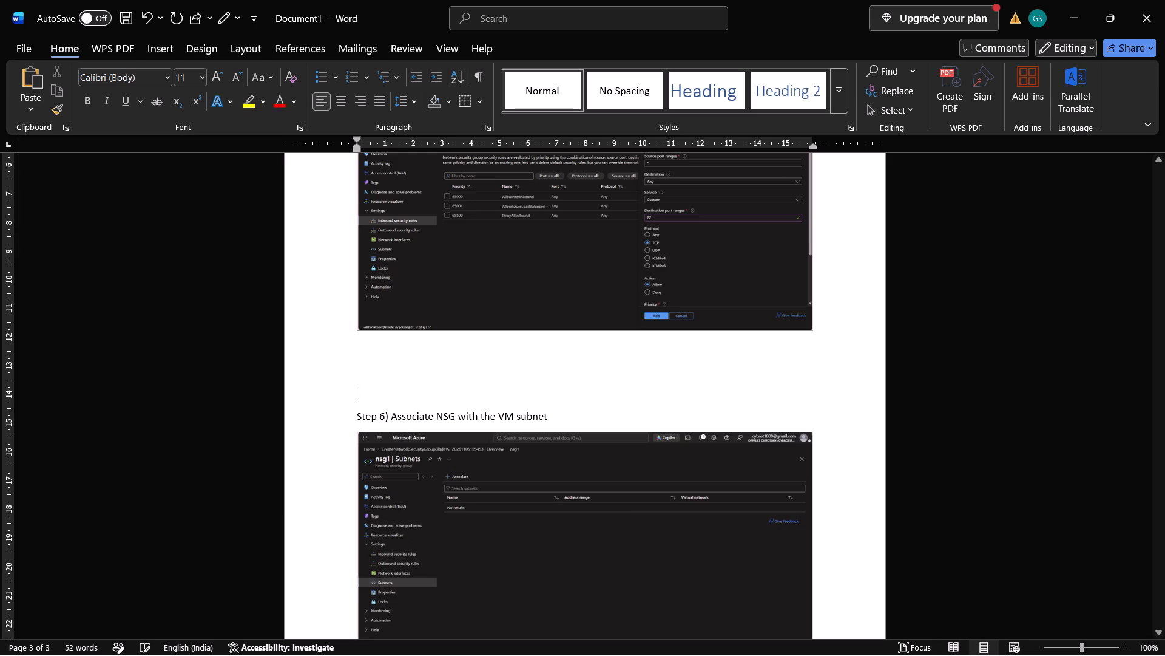
pyautogui.scroll(-5, 386, 354)
pyautogui.scroll(15, 388, 359)
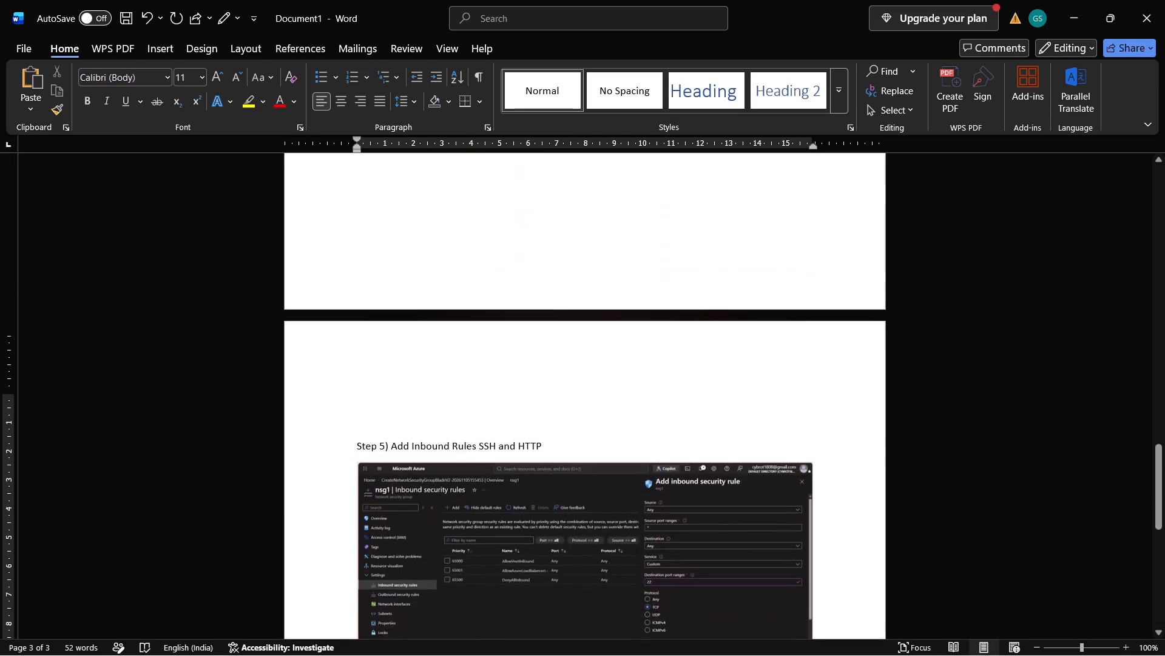
pyautogui.scroll(16, 410, 347)
pyautogui.scroll(15, 418, 349)
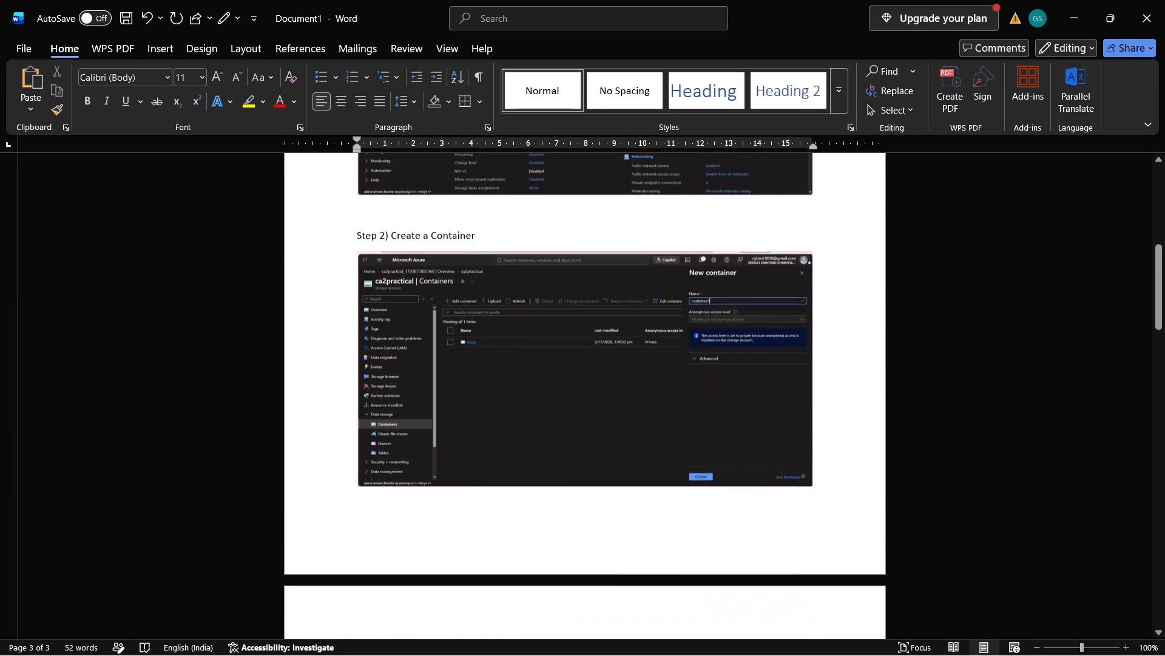
pyautogui.scroll(17, 427, 355)
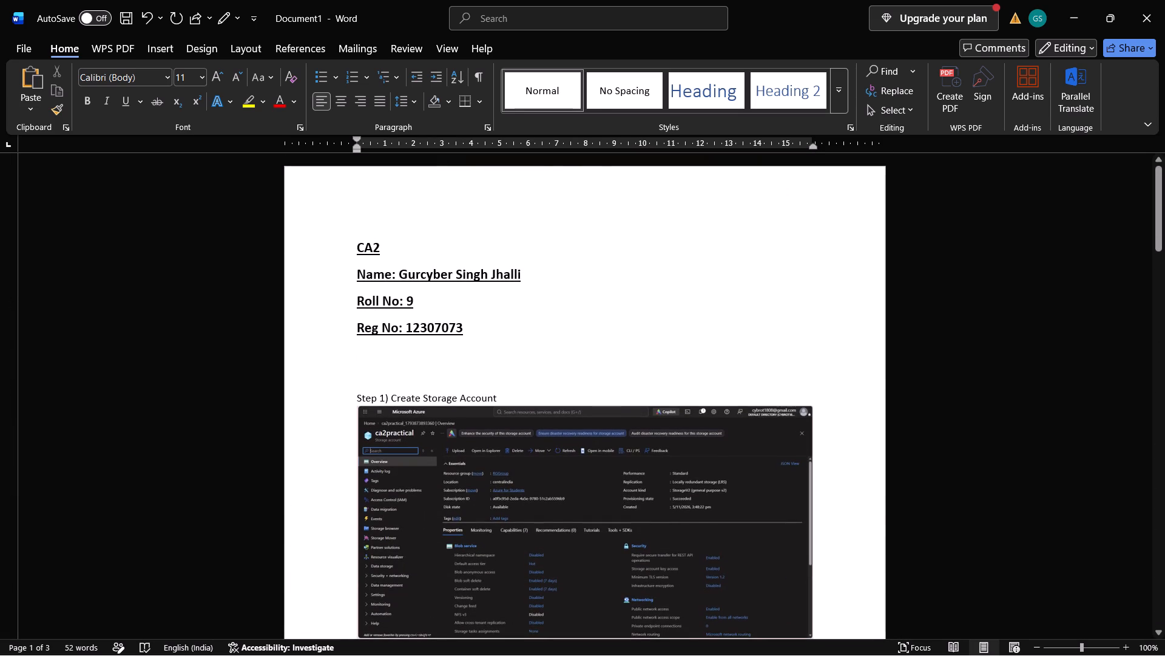
pyautogui.click(368, 380)
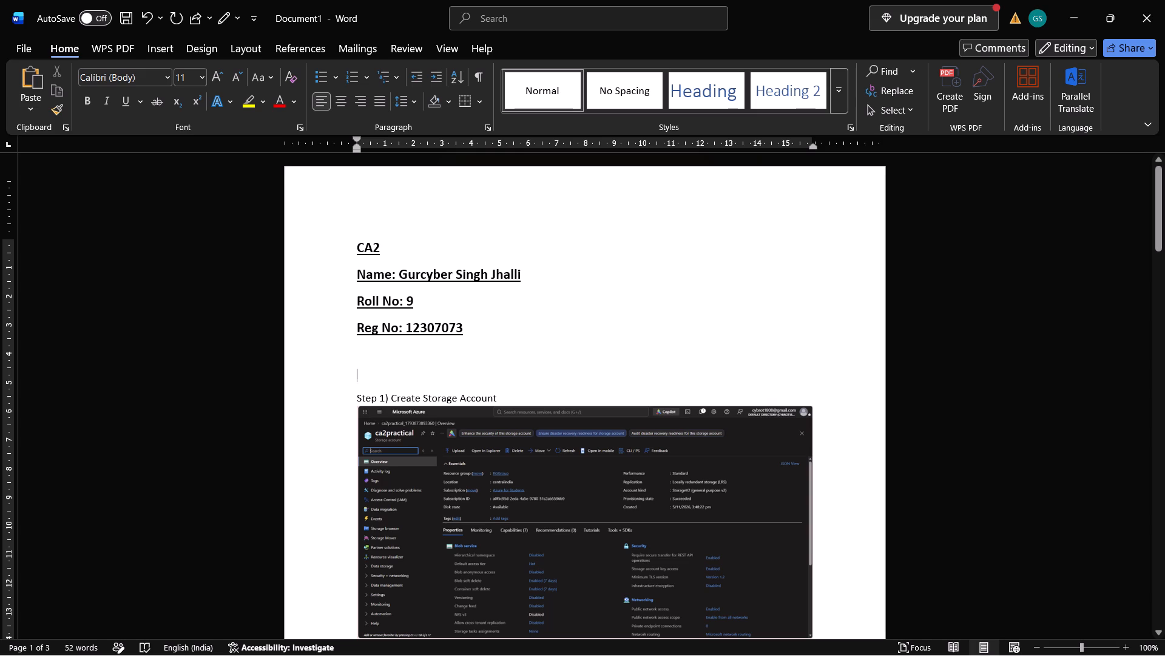
pyautogui.hotkey('shift', 'q')
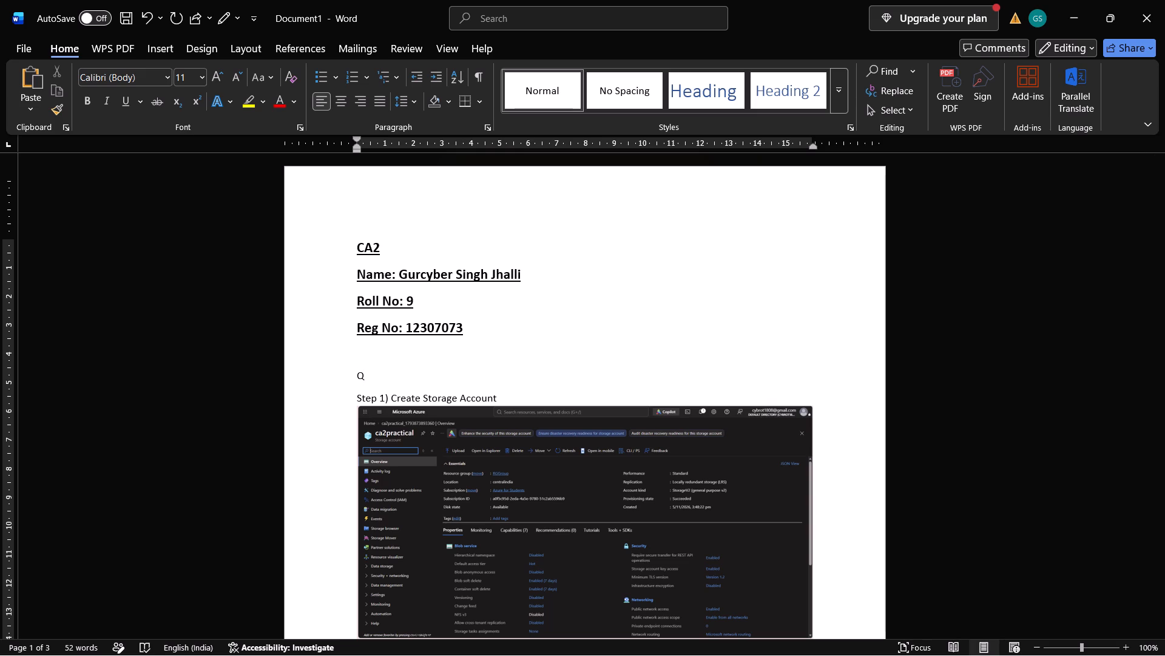
pyautogui.press('1')
pyautogui.hotkey('shift', ')')
# Format the "Q1)" label as bold and underlined at font size 12.
pyautogui.moveTo(376, 379); pyautogui.dragTo(342, 377)
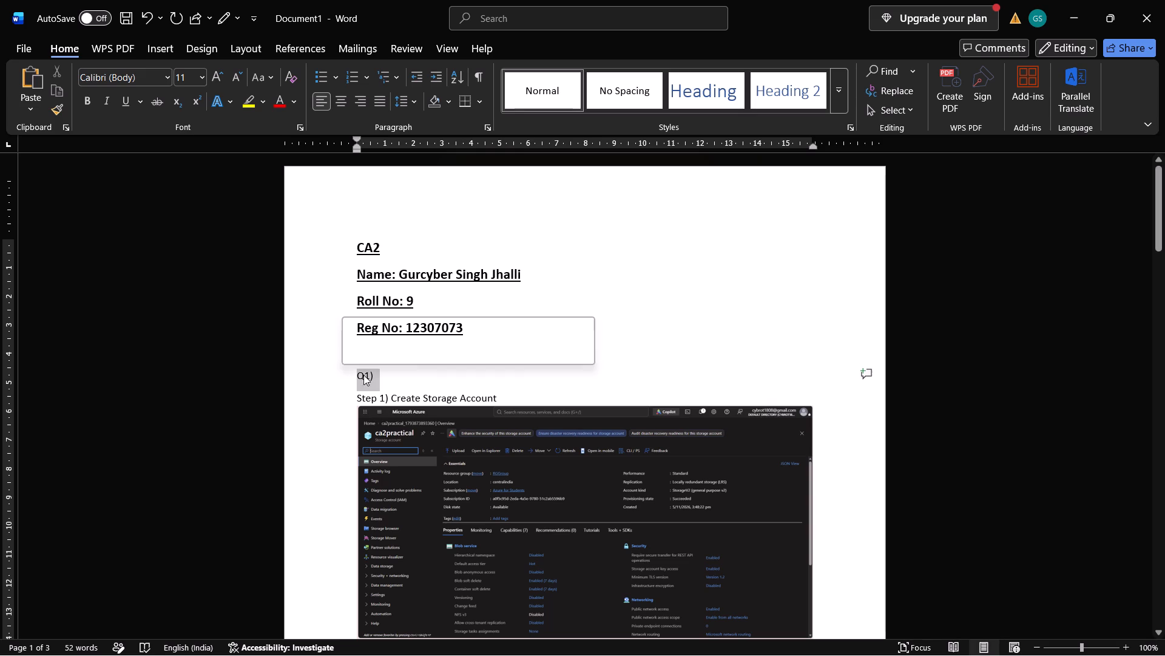
pyautogui.click(354, 352)
pyautogui.click(390, 355)
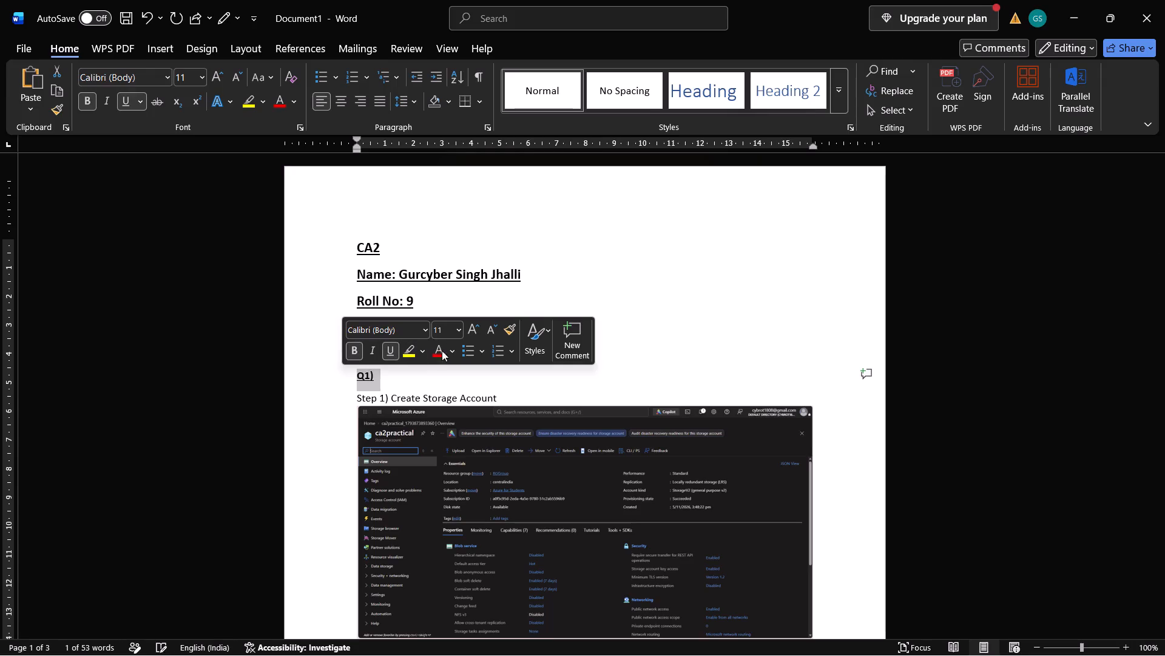
pyautogui.click(455, 329)
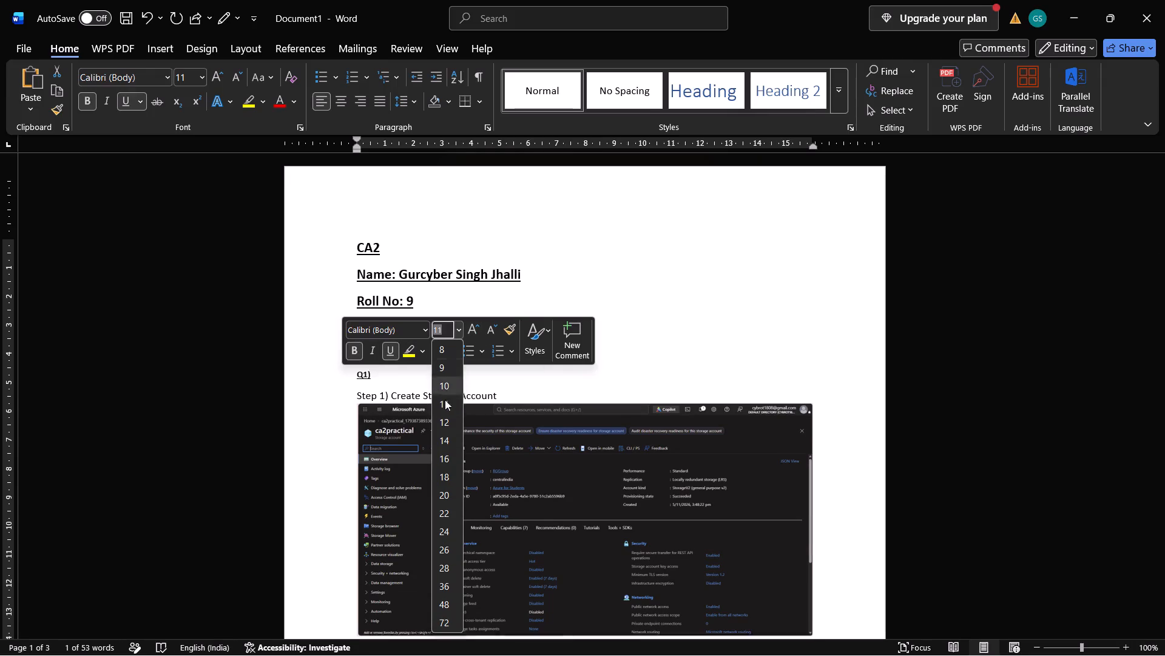
pyautogui.click(447, 423)
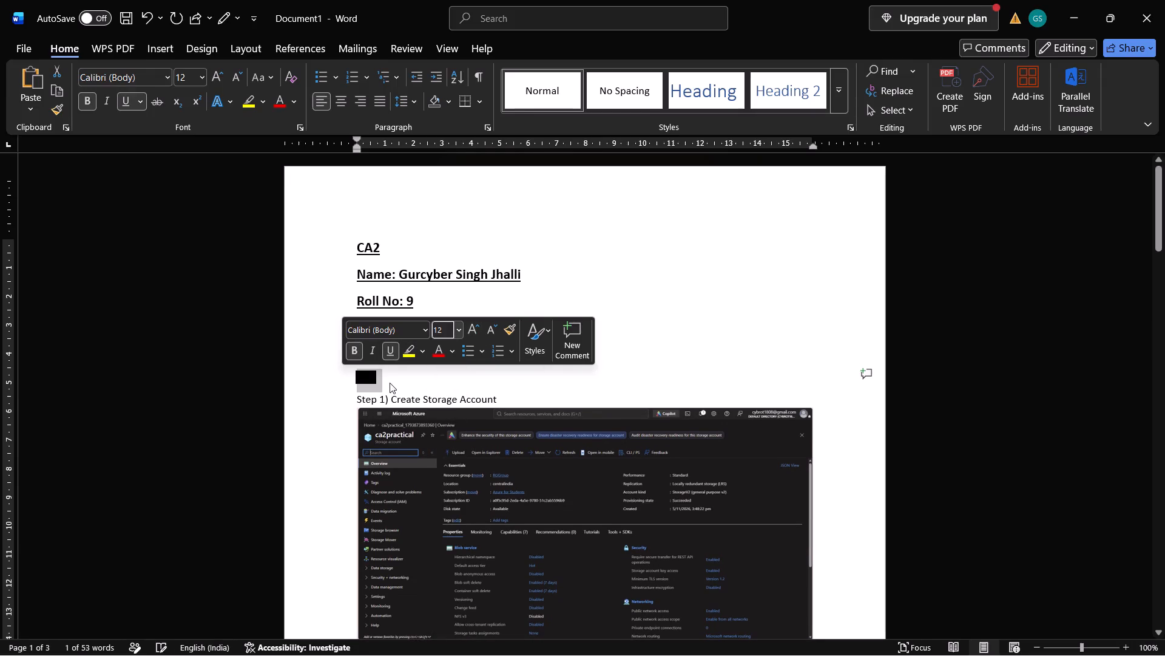
pyautogui.click(386, 378)
pyautogui.click(380, 366)
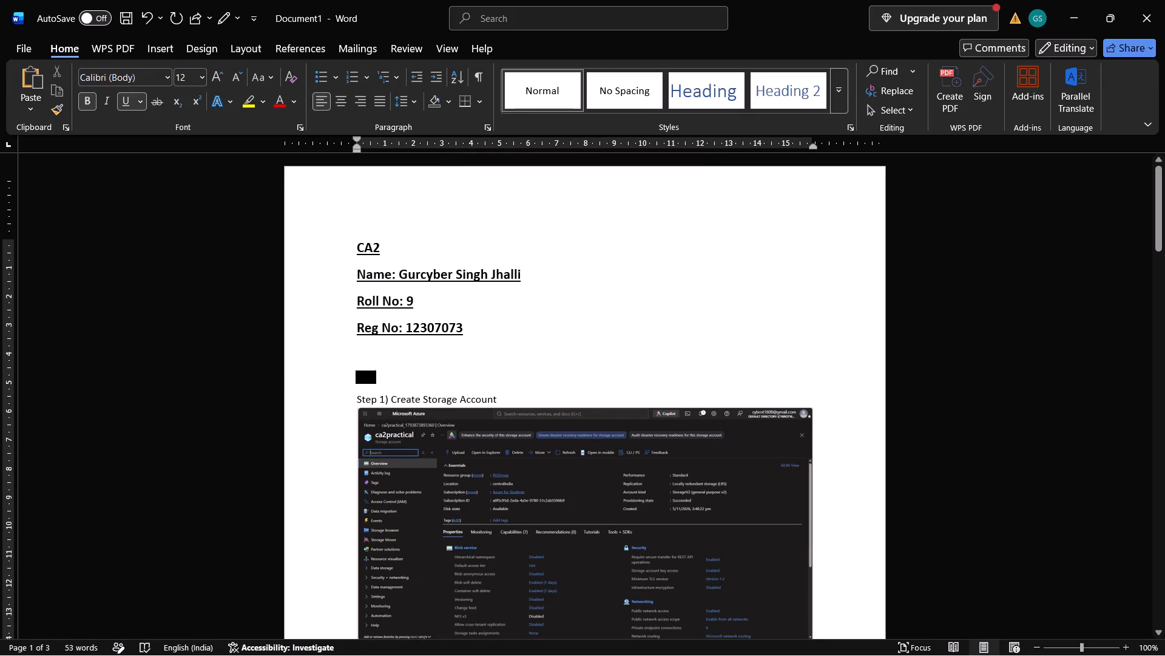
# Append "ODD" after the "Q1)" label above the Step 1 caption.
pyautogui.click(393, 378)
pyautogui.press('space')
pyautogui.write('ODD')
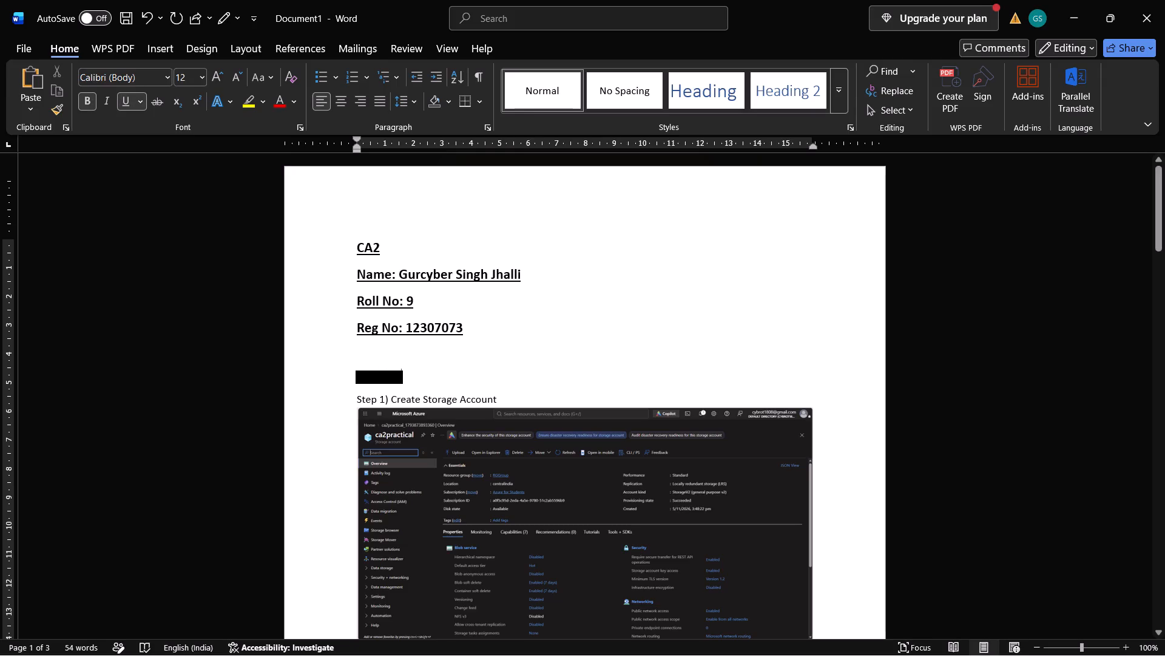
# Remove the underline from the word "ODD" in the Q1 heading, keeping it bold.
pyautogui.moveTo(404, 378); pyautogui.dragTo(364, 378)
pyautogui.moveTo(364, 378); pyautogui.dragTo(375, 378)
pyautogui.click(423, 355)
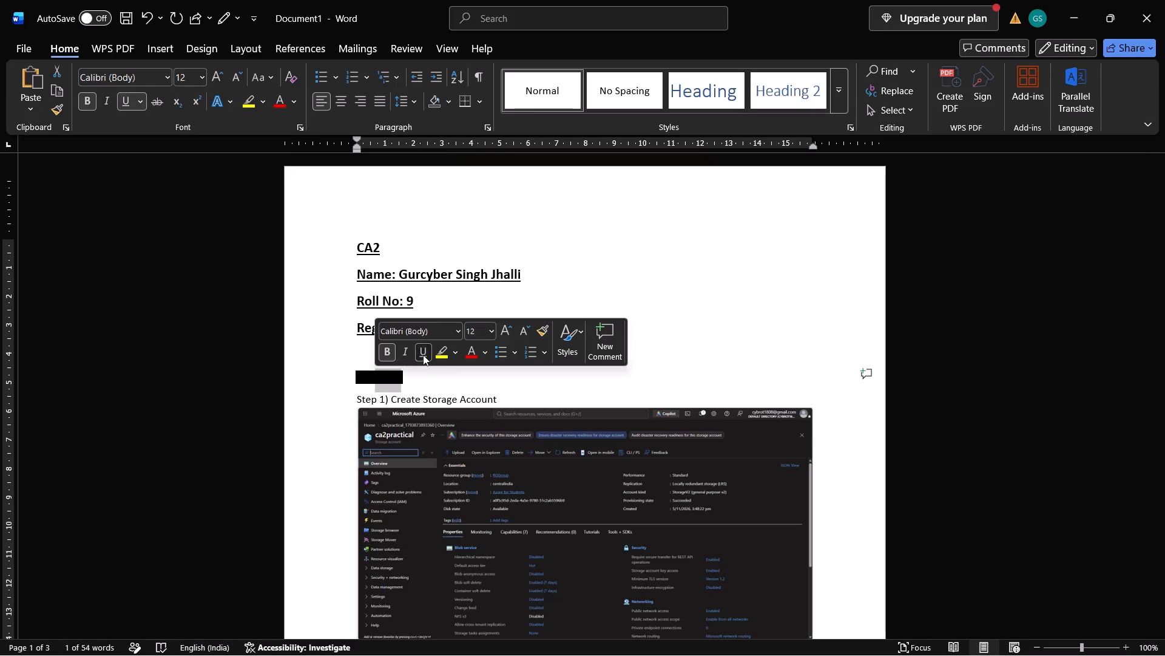
pyautogui.click(414, 378)
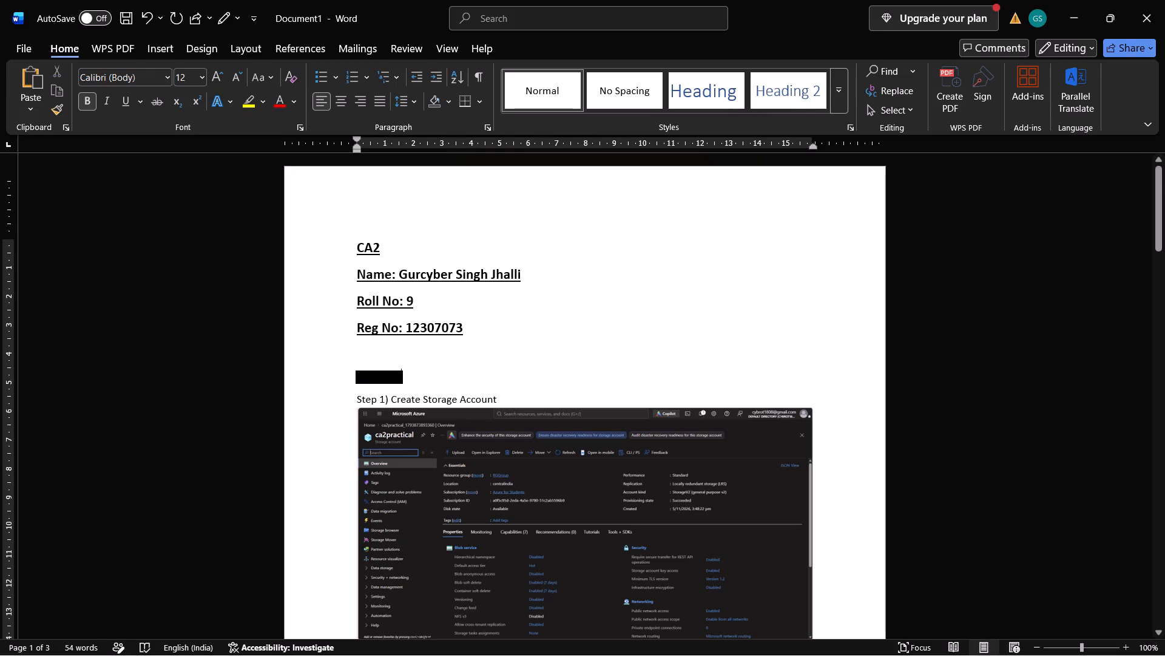
# Add four line breaks after the Step 6 screenshot so the insertion point reaches the first line of page 4.
pyautogui.scroll(-1, 547, 367)
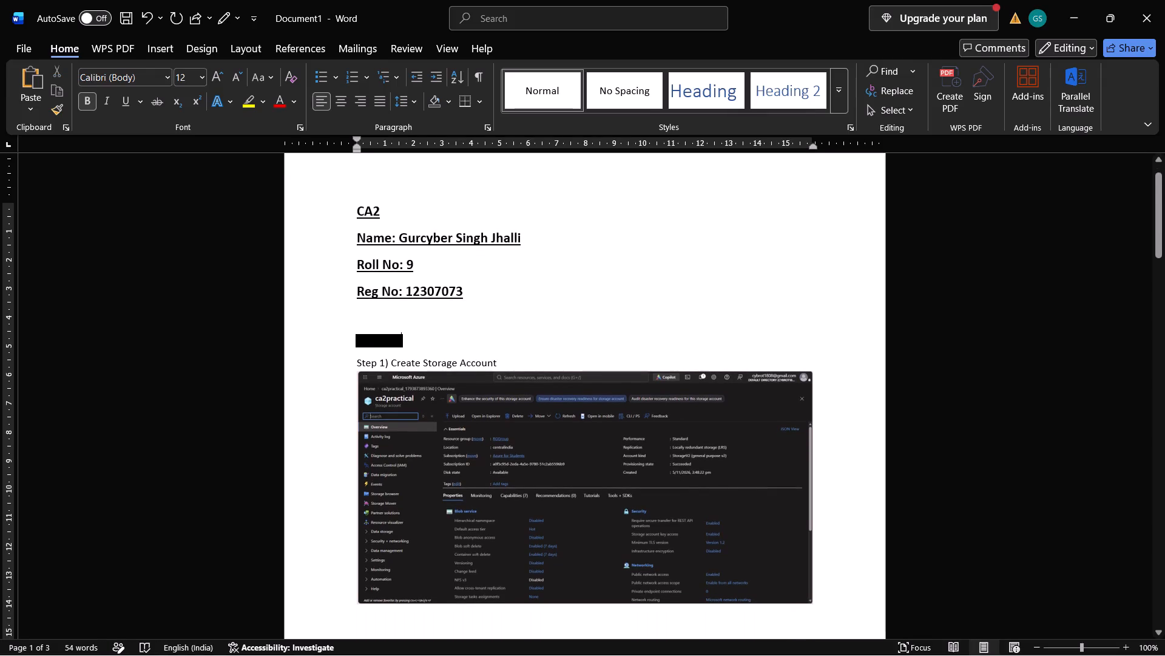
pyautogui.scroll(-2, 549, 359)
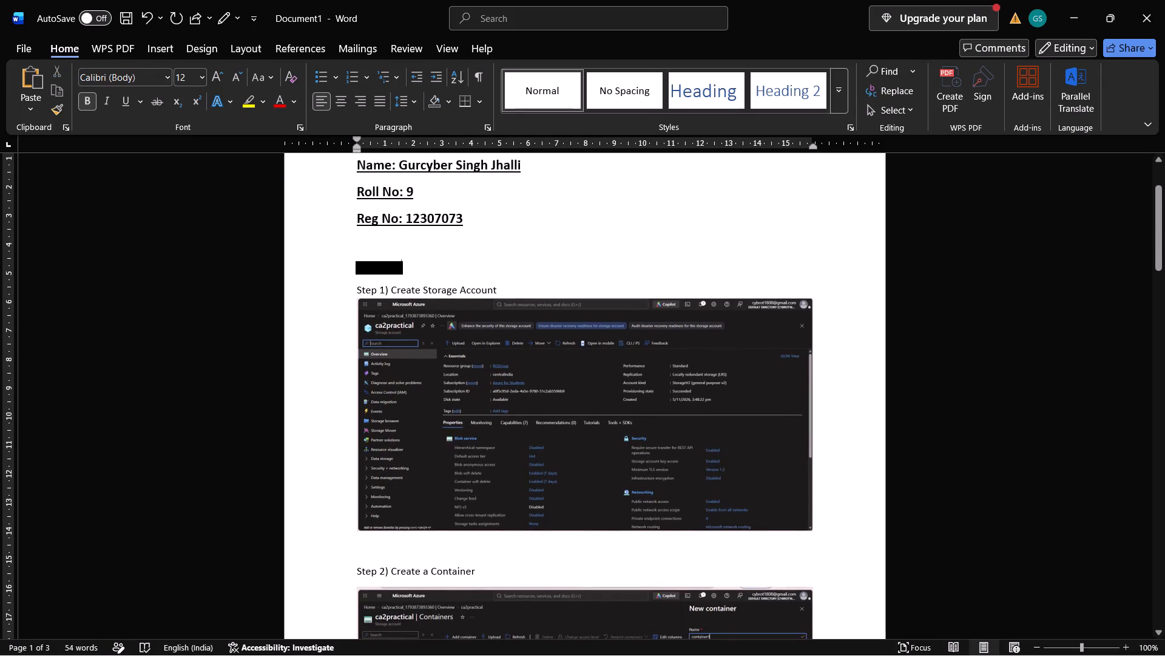
pyautogui.scroll(-19, 555, 357)
pyautogui.scroll(-2, 558, 357)
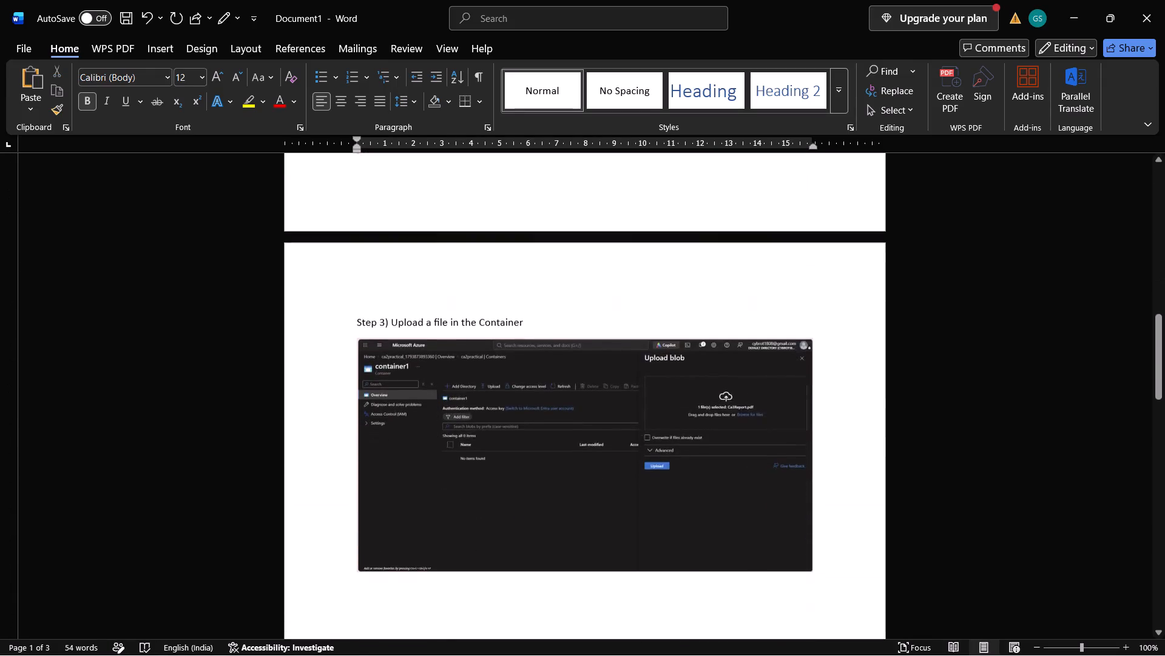
pyautogui.scroll(-16, 558, 357)
pyautogui.scroll(-12, 561, 357)
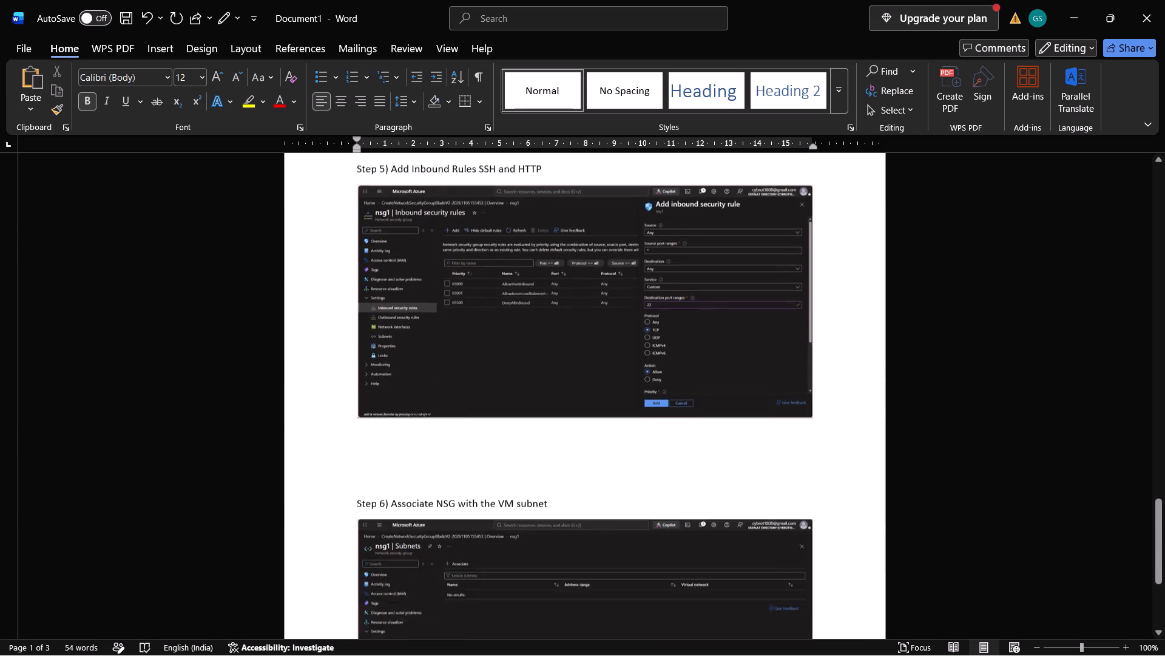
pyautogui.scroll(-12, 561, 357)
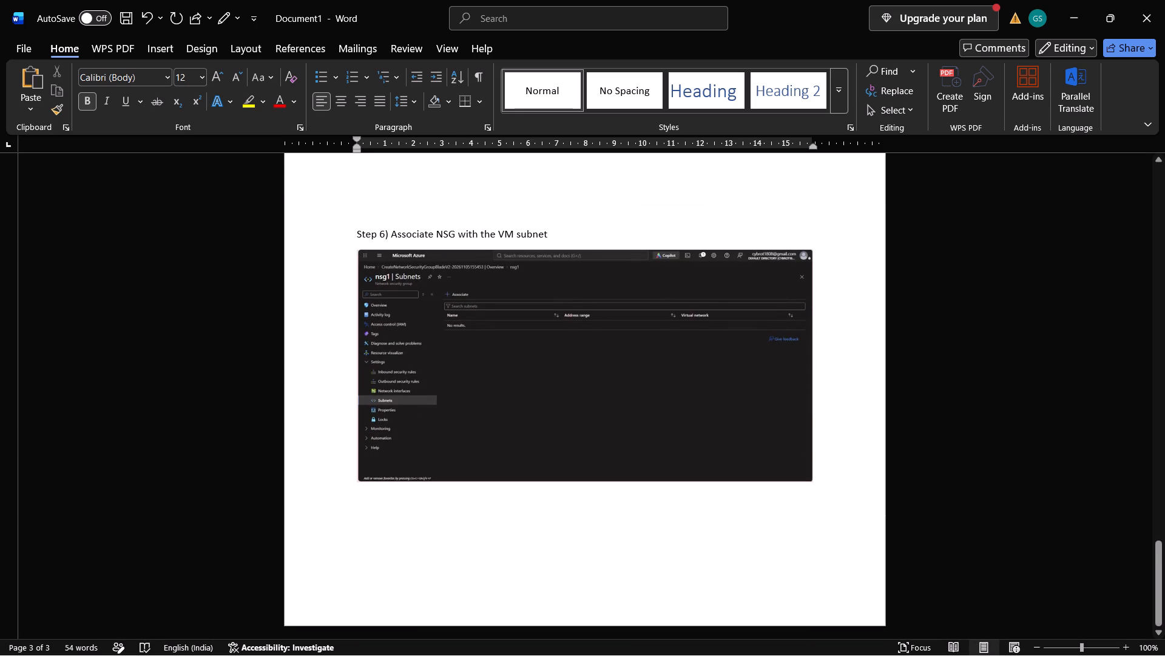
pyautogui.click(826, 471)
pyautogui.press('Return')
pyautogui.press('Return')
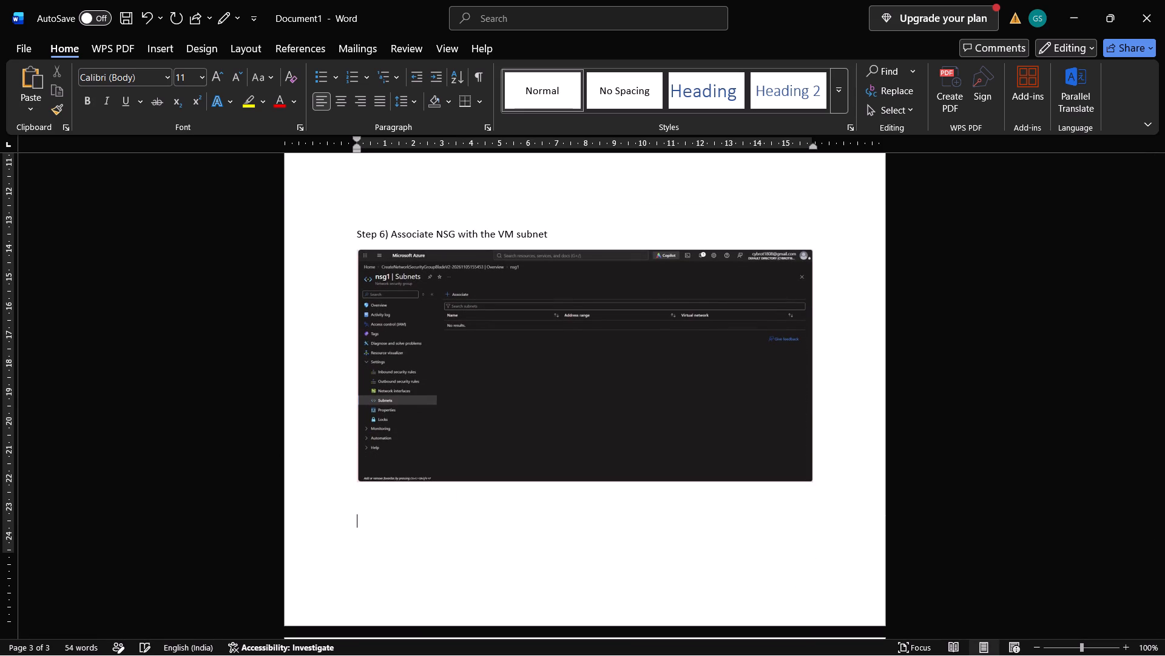
pyautogui.scroll(-4, 802, 459)
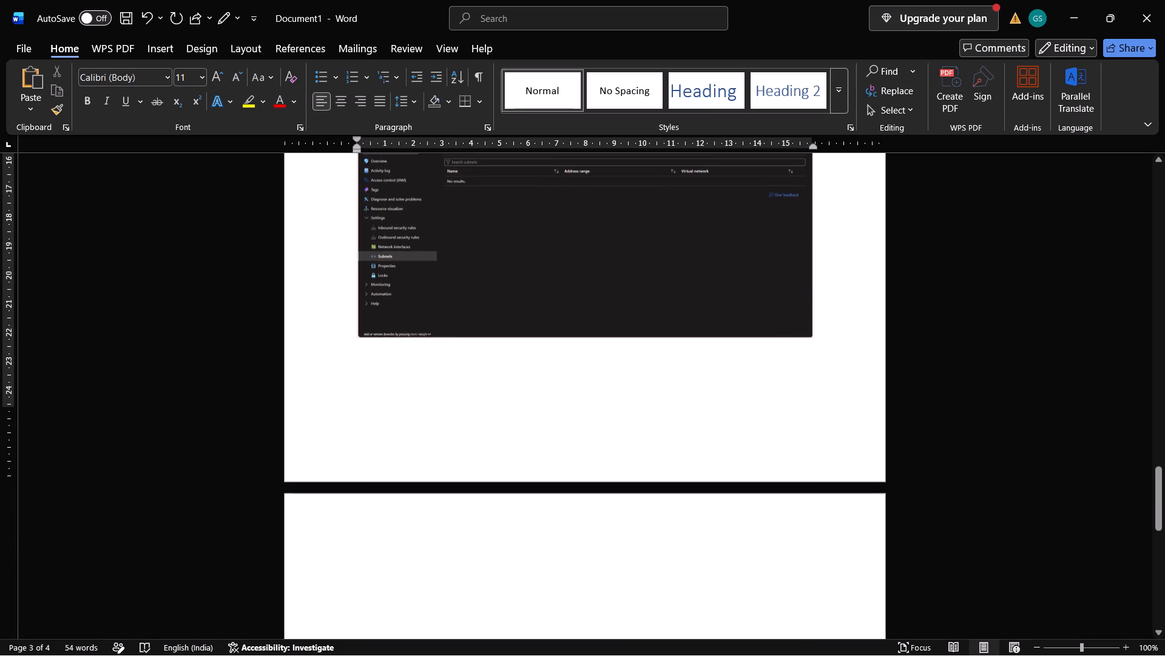
pyautogui.press('Return')
pyautogui.press('Return')
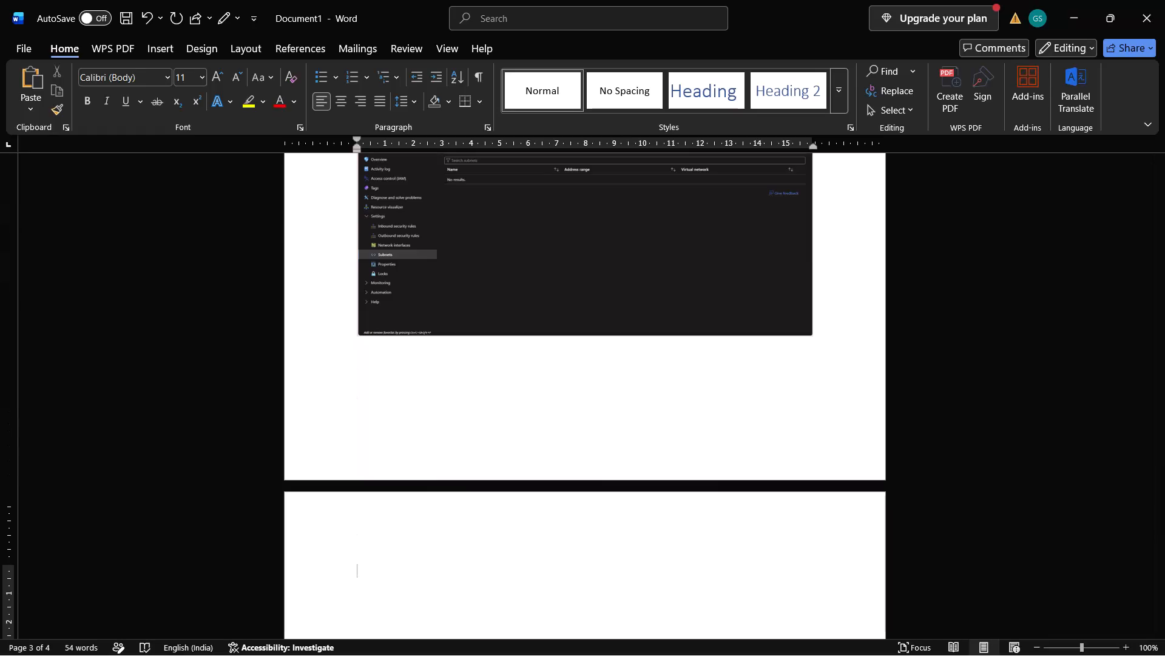
pyautogui.press('BackSpace')
pyautogui.press('Return')
# Enter the question label "Q2)" on the first line of page 4.
pyautogui.hotkey('shift', 'q')
pyautogui.press('2')
pyautogui.hotkey('shift', ')')
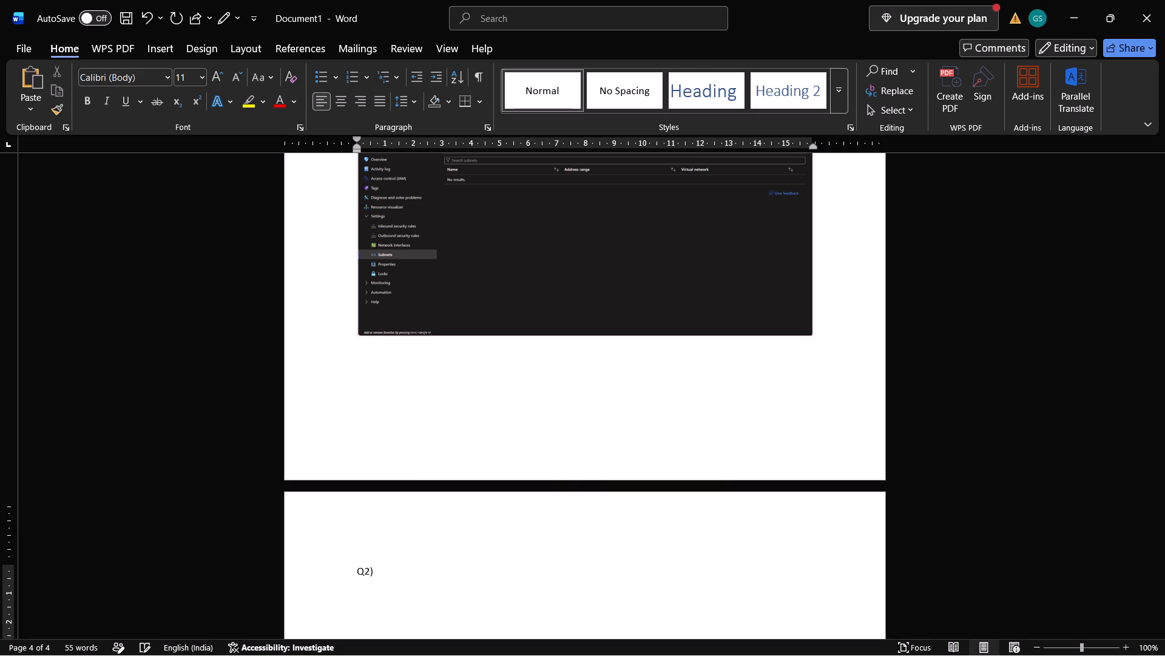
# Format the "Q2)" label as bold and underlined at font size 12, and start a new line below it.
pyautogui.scroll(-3, 768, 459)
pyautogui.moveTo(379, 462); pyautogui.dragTo(340, 462)
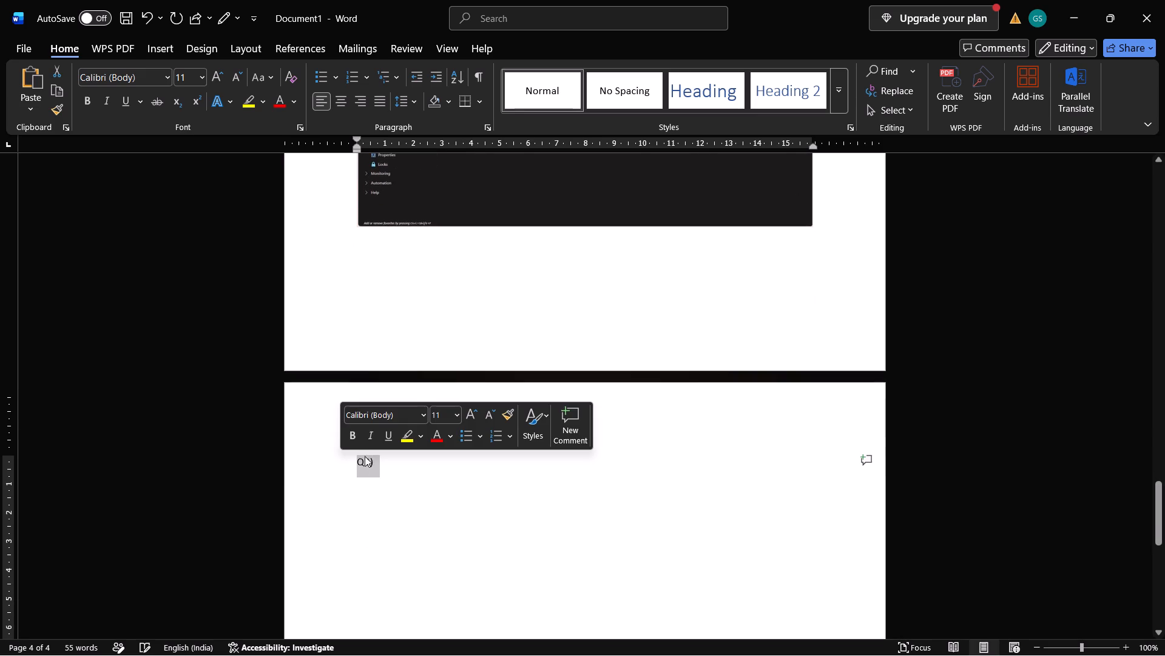
pyautogui.click(351, 436)
pyautogui.click(387, 437)
pyautogui.click(454, 412)
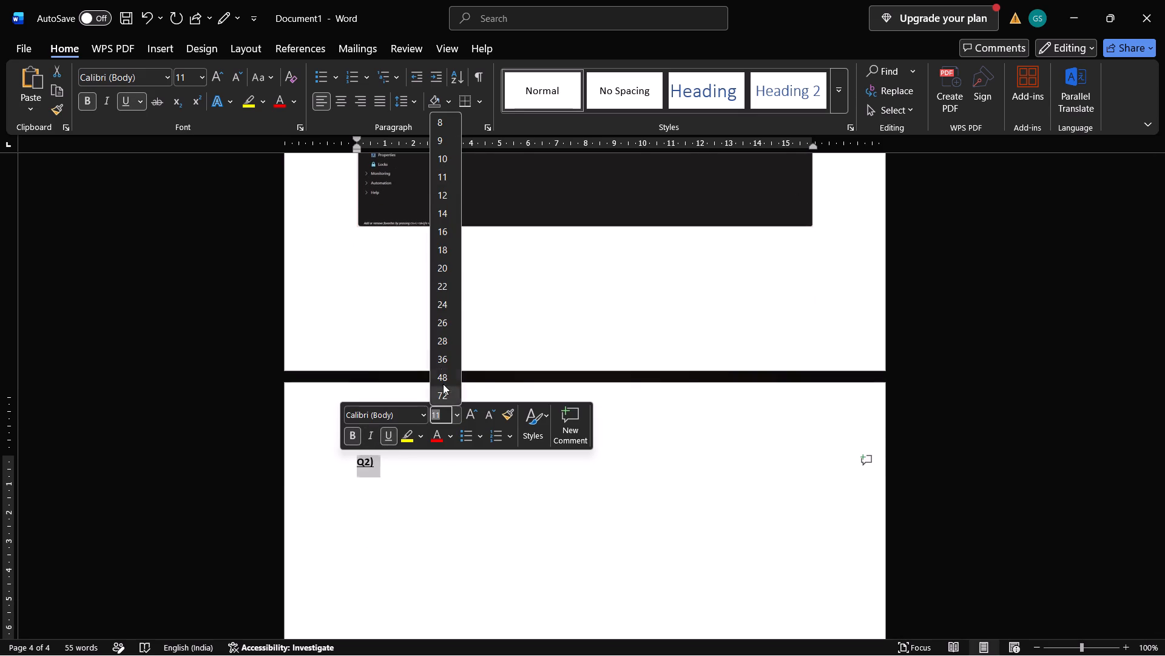
pyautogui.click(448, 194)
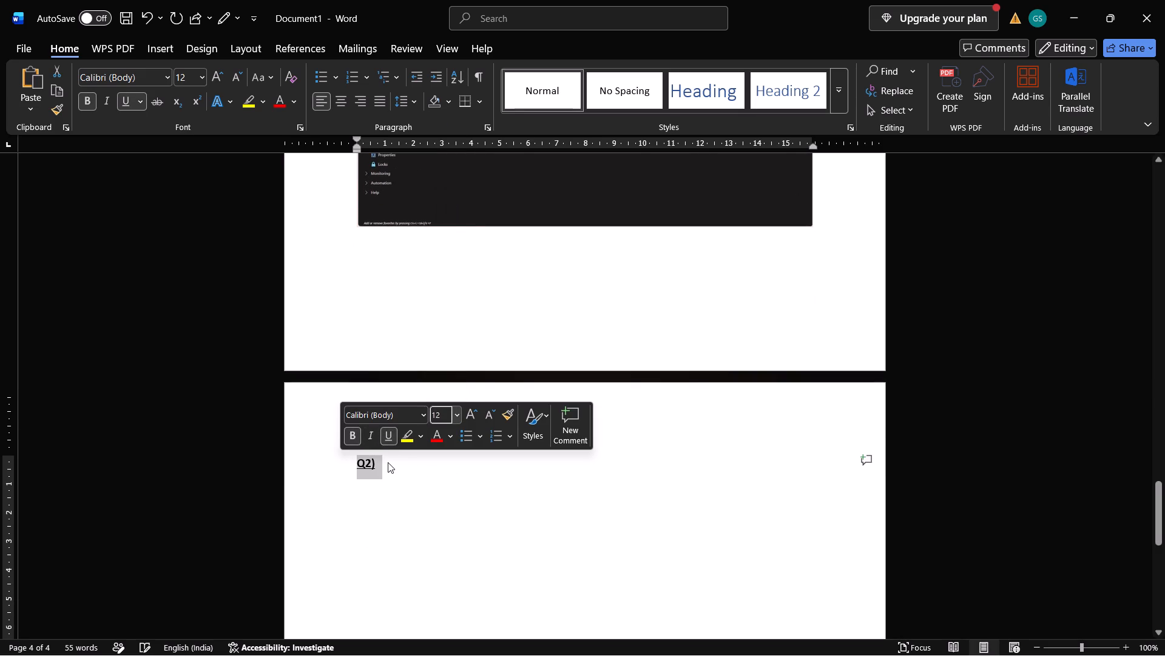
pyautogui.click(388, 462)
pyautogui.press('Return')
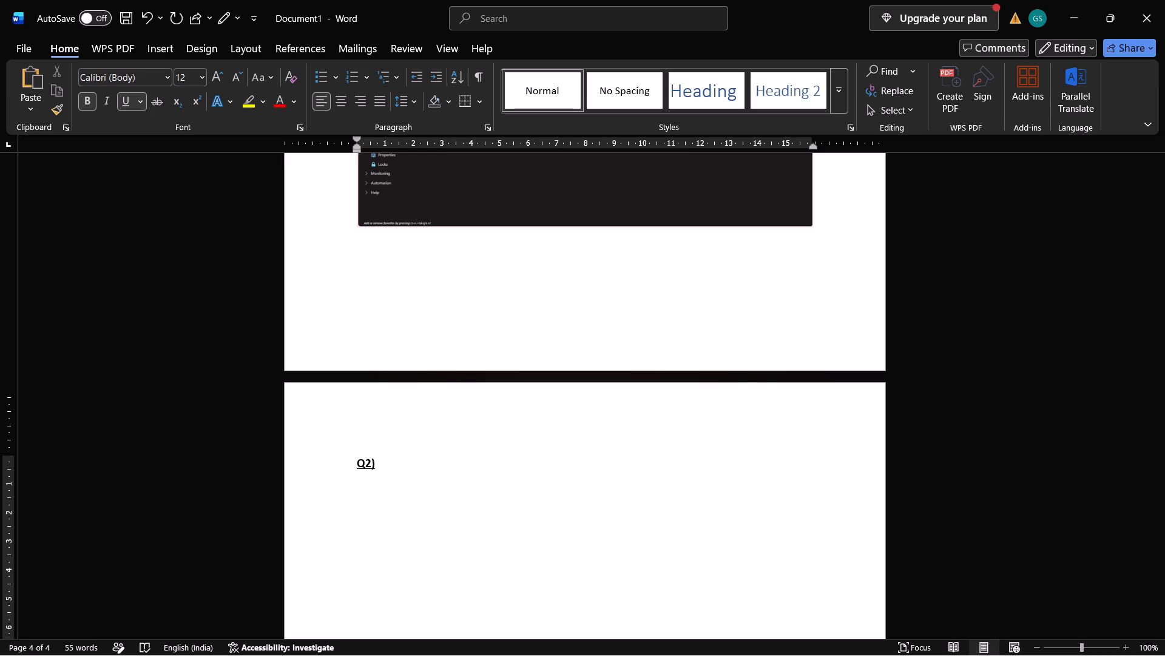
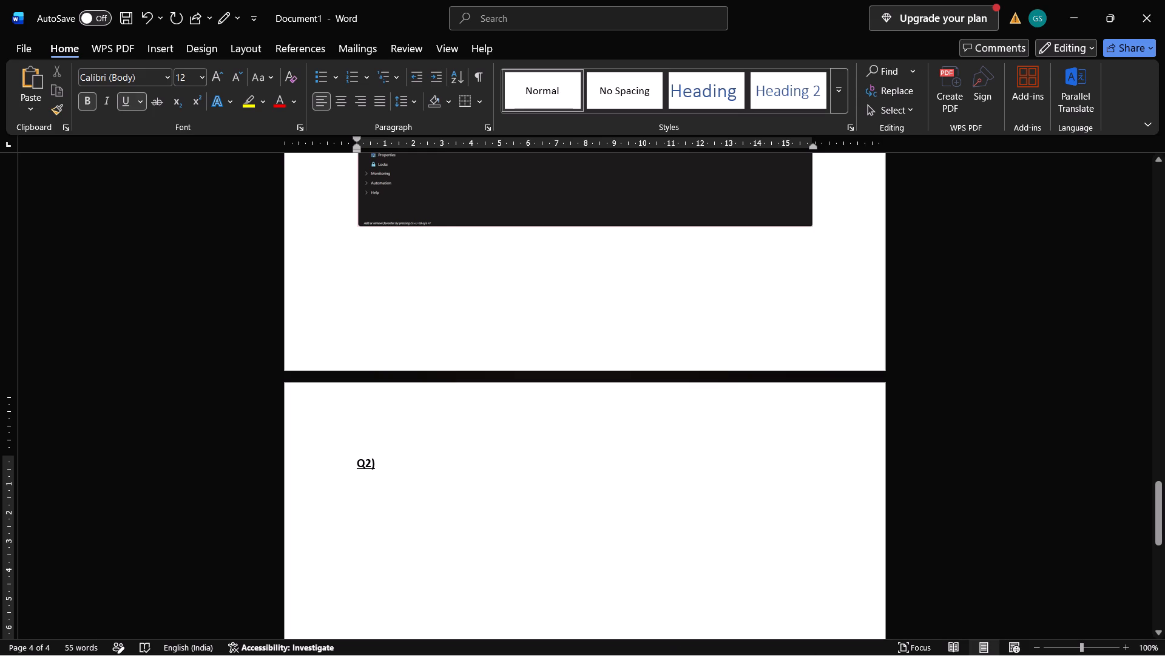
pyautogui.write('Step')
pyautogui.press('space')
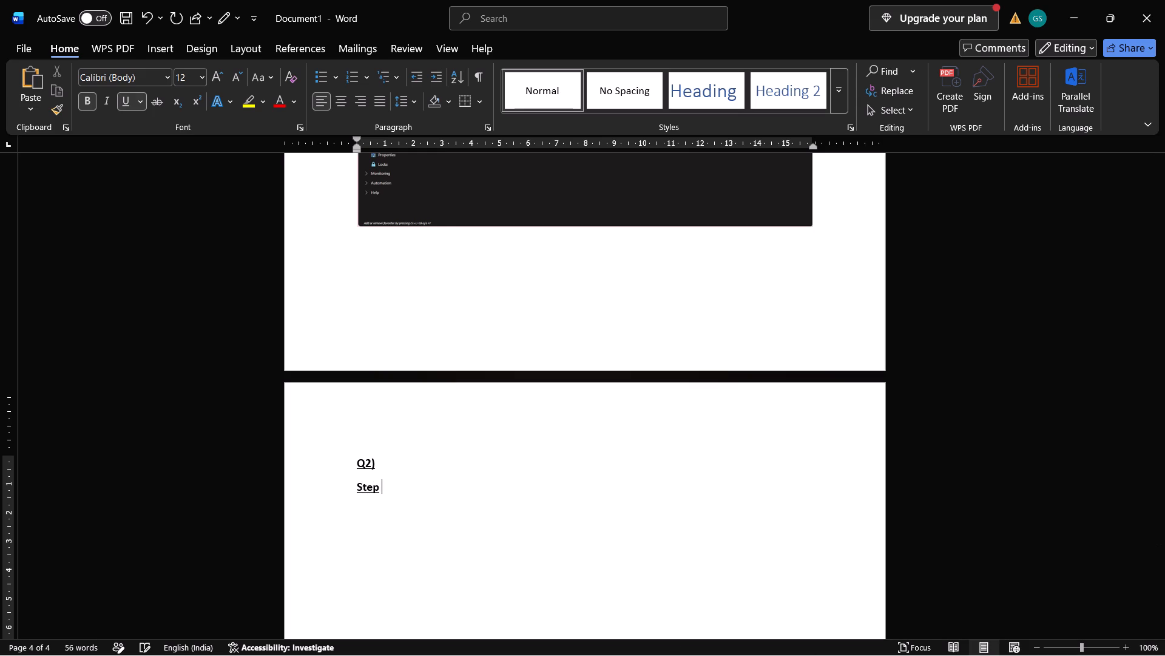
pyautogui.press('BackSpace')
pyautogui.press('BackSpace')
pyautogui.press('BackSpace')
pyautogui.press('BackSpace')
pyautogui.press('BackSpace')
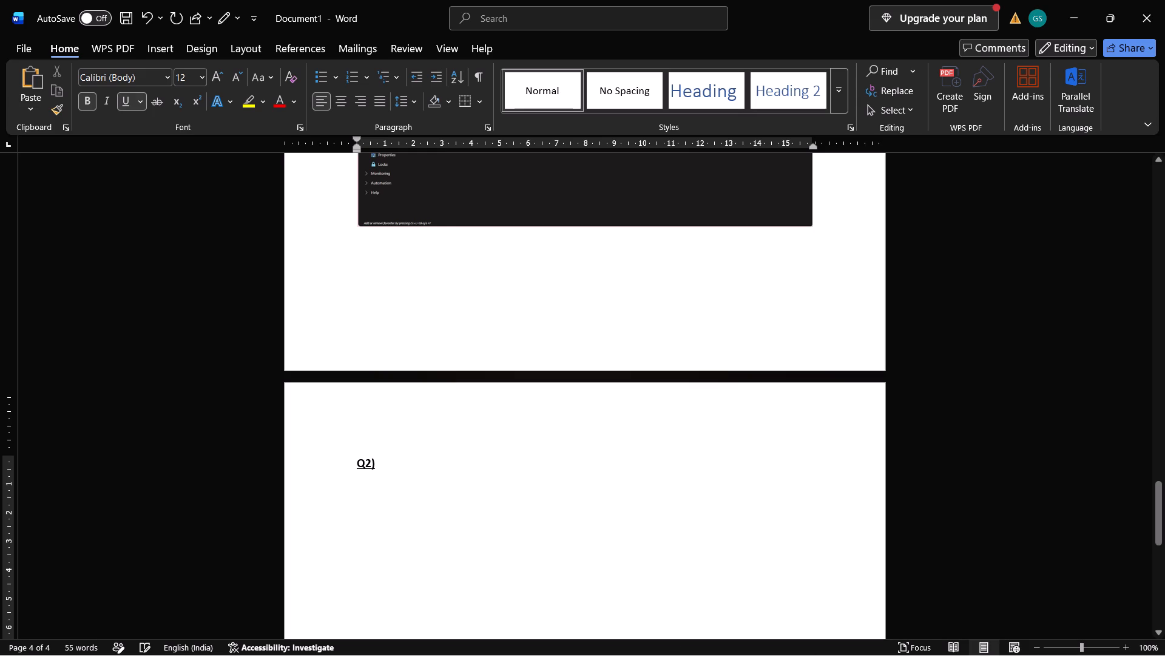
# Turn off bold and underline and set font size 11 for the line below the "Q2)" heading.
pyautogui.click(83, 104)
pyautogui.click(128, 107)
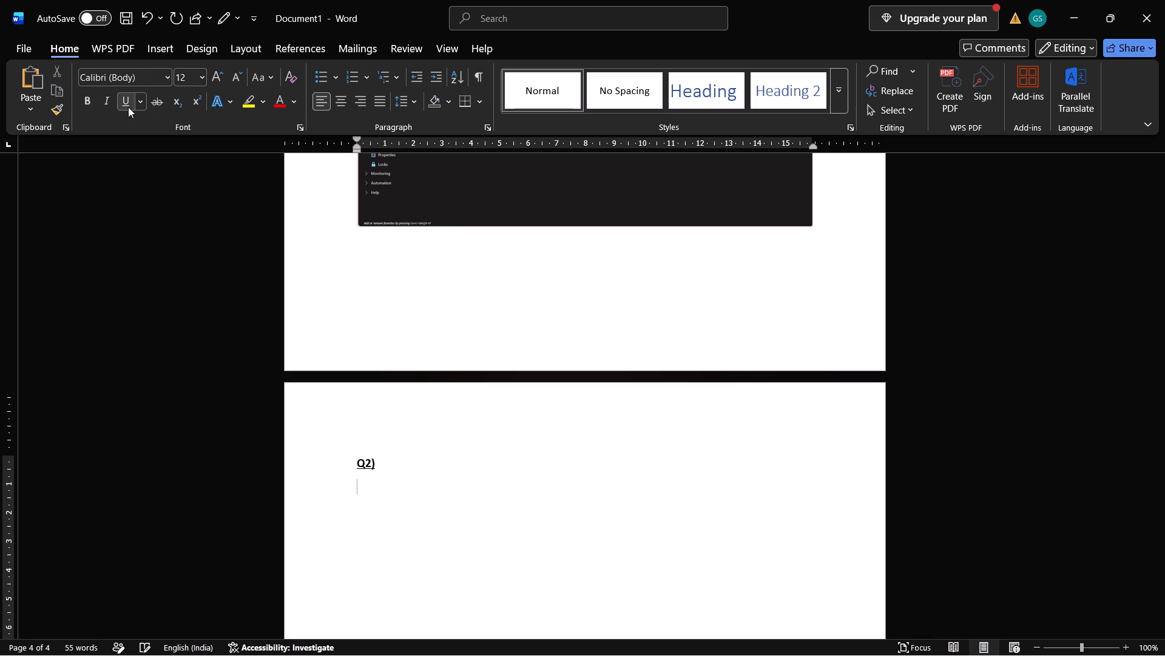
pyautogui.click(200, 77)
pyautogui.click(189, 160)
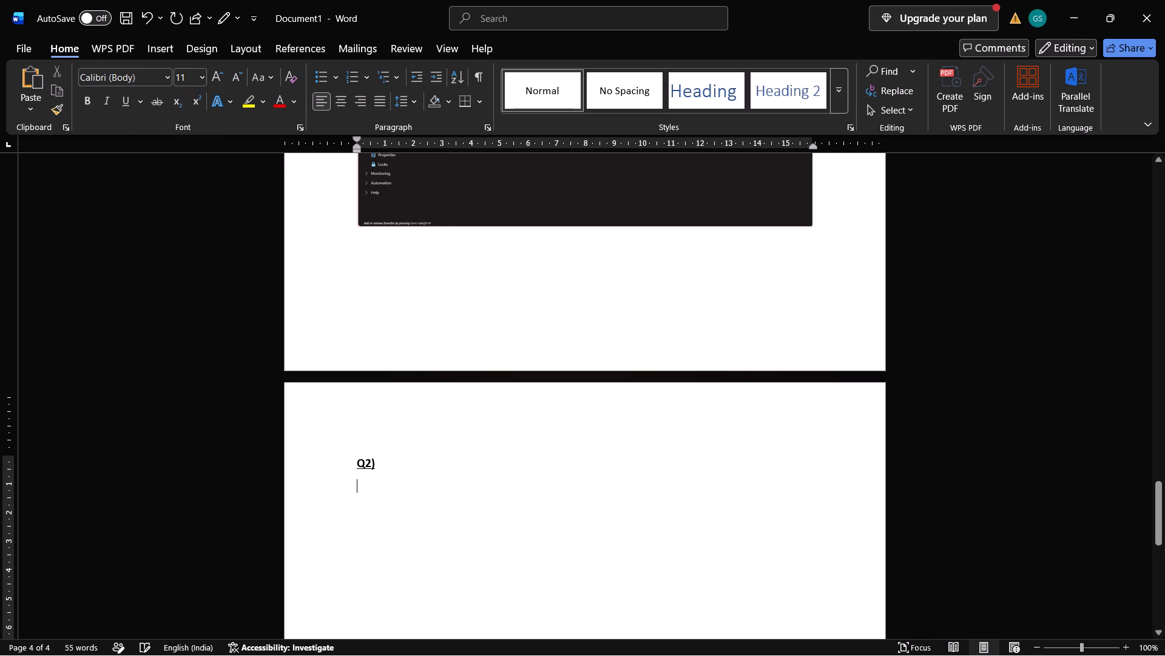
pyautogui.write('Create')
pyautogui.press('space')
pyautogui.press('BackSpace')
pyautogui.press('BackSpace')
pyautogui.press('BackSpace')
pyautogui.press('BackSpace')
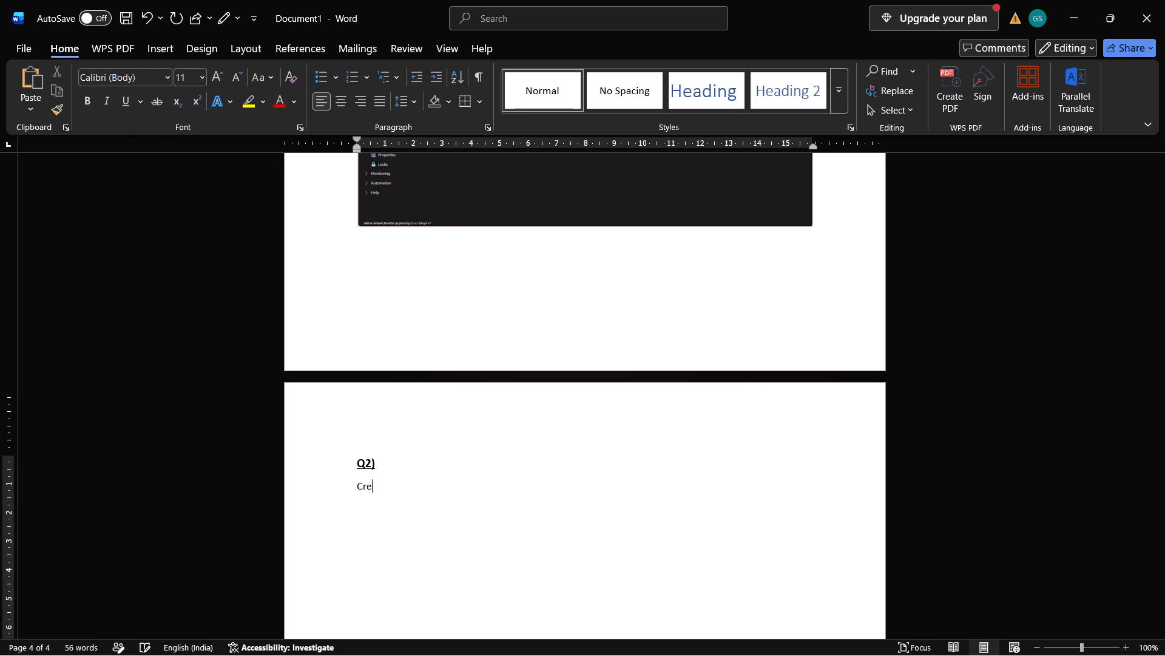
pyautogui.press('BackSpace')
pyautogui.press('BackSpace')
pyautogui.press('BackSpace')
# Enter the caption "Step 1) Create a Virtual Network" under the "Q2)" heading and start a new line below it.
pyautogui.write('Step 1) Create a Virtual Networ')
pyautogui.write('k')
pyautogui.press('Return')
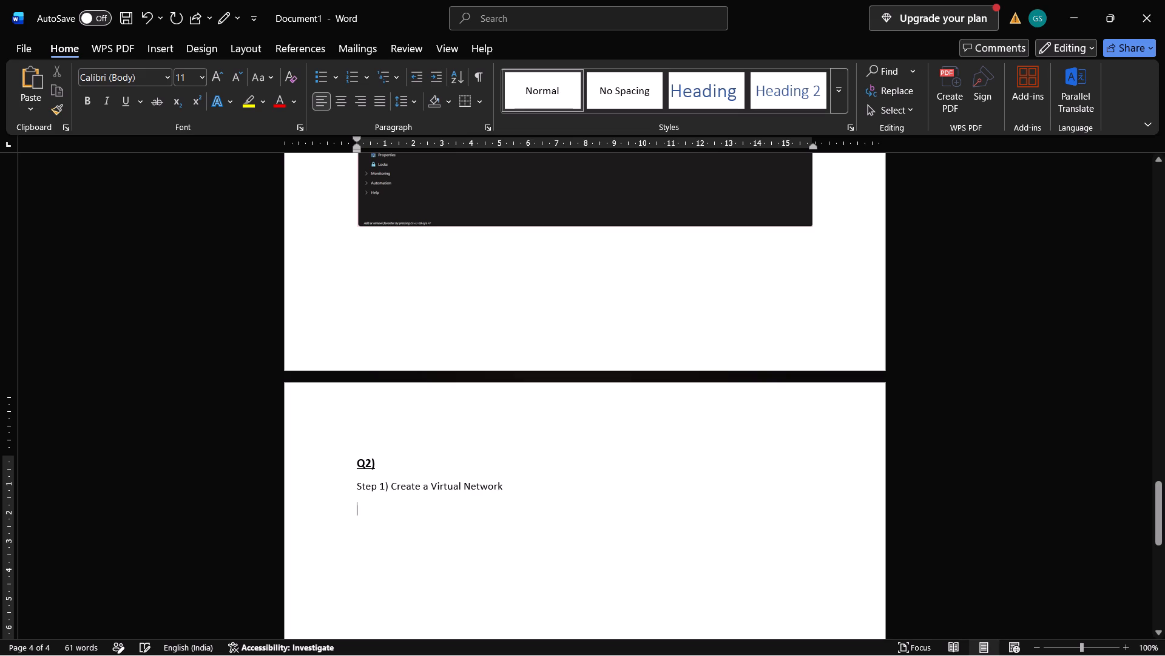
# Switch to the Azure portal in Edge and find the Virtual networks service using the earlier search "virtu".
pyautogui.click(626, 643)
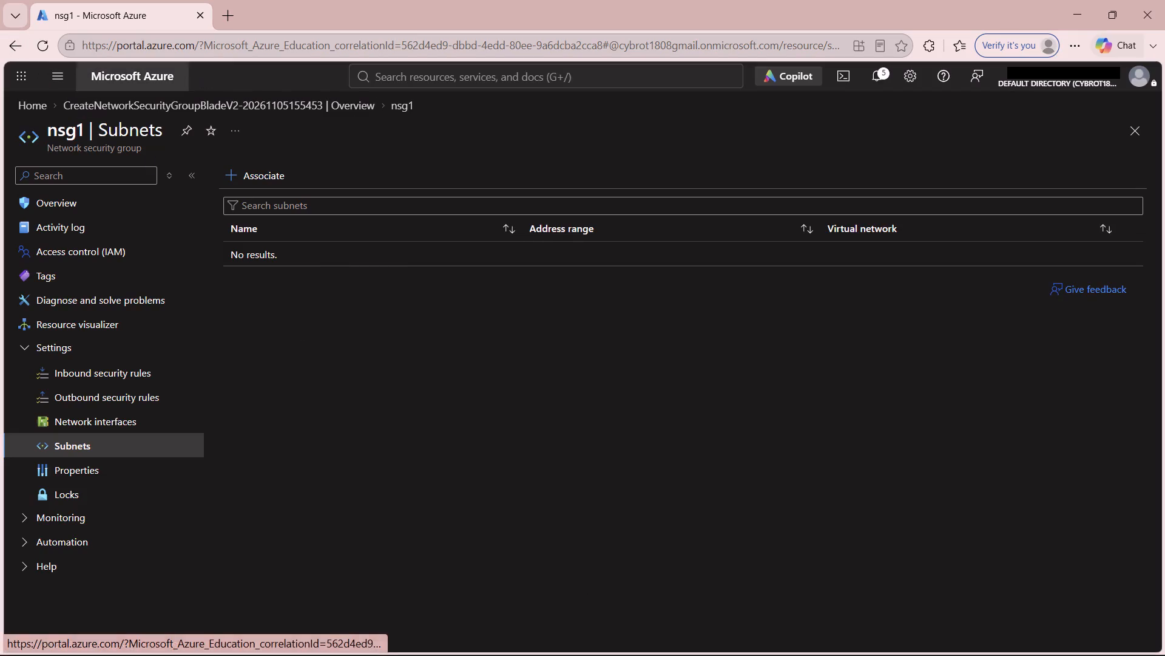
pyautogui.click(422, 74)
pyautogui.click(432, 184)
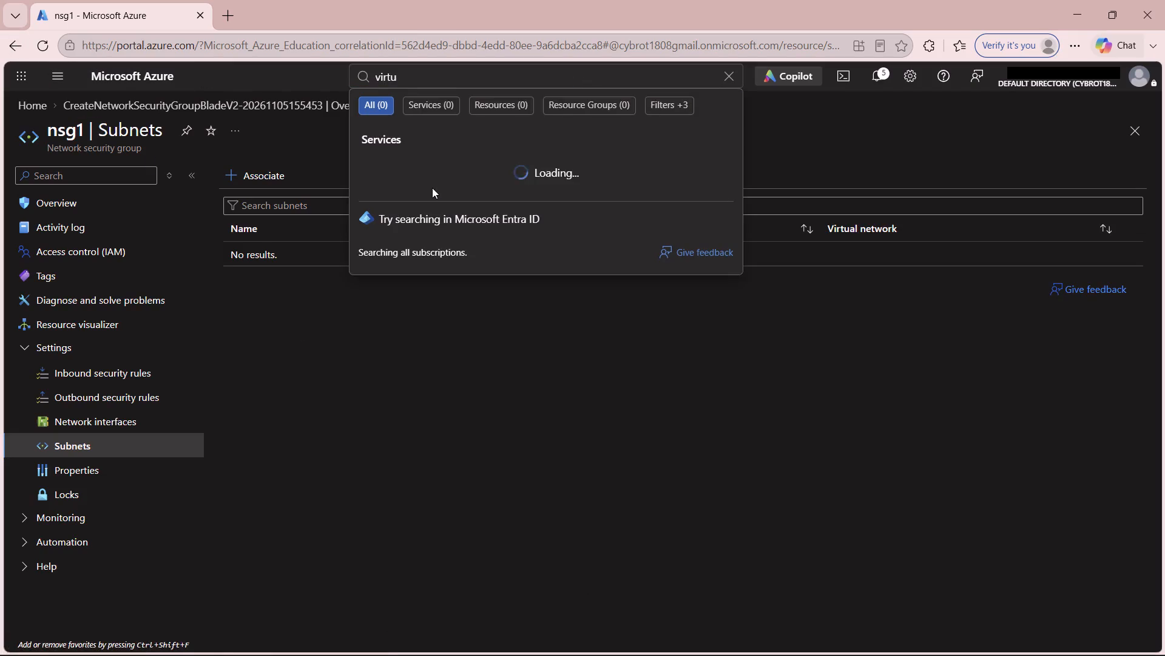
pyautogui.click(484, 218)
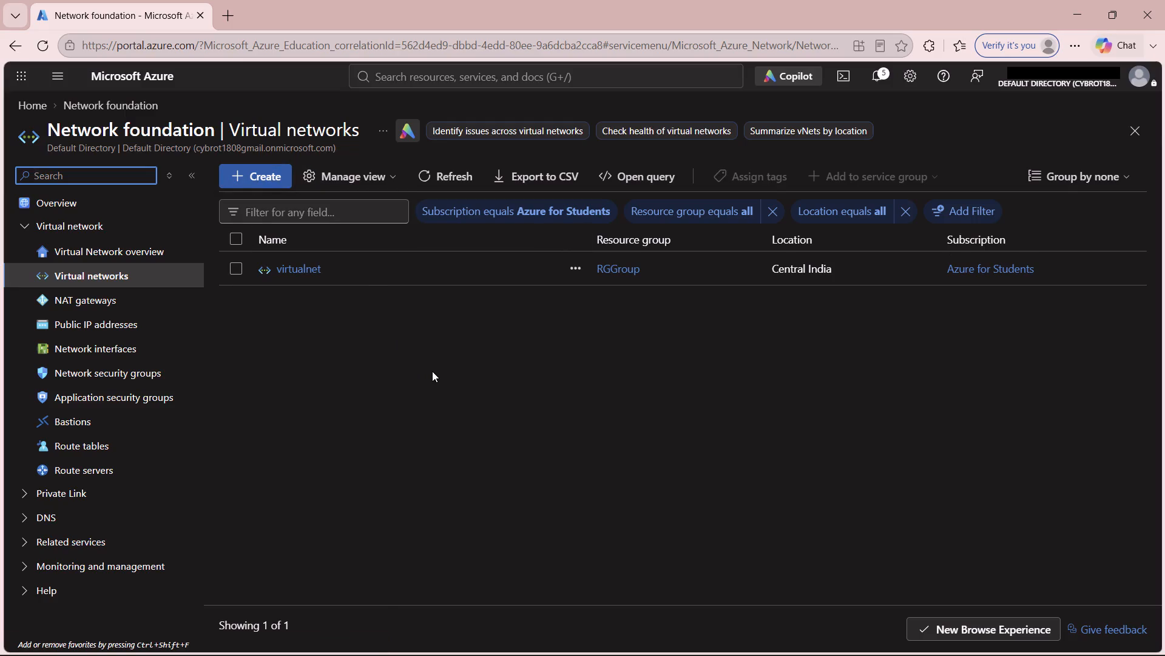
# Capture the portal's Virtual networks page as a screenshot and paste it below the Step 1 caption in the Word document.
pyautogui.press('Print')
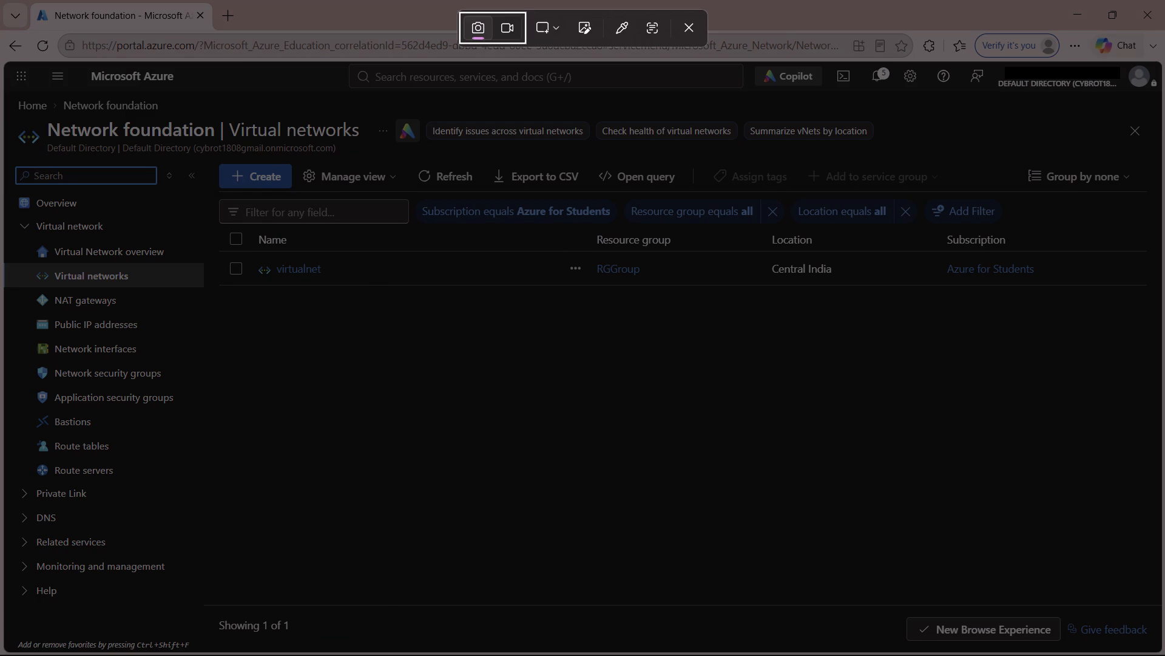
pyautogui.moveTo(0, 66); pyautogui.dragTo(1164, 655)
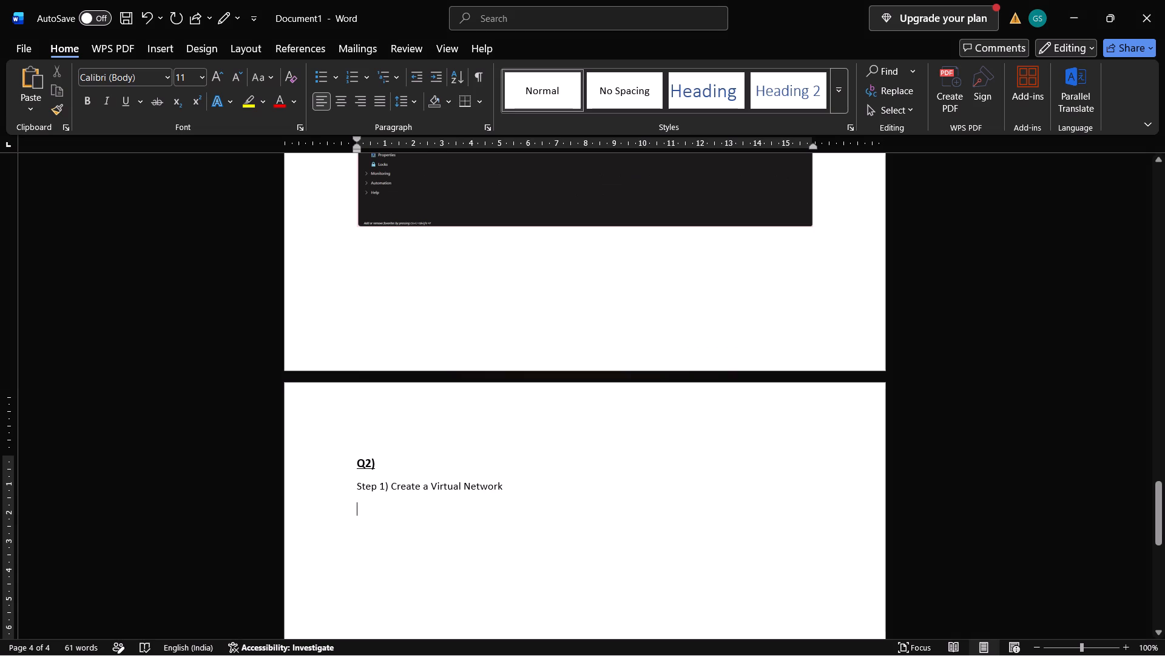
pyautogui.hotkey('ctrl', 'v')
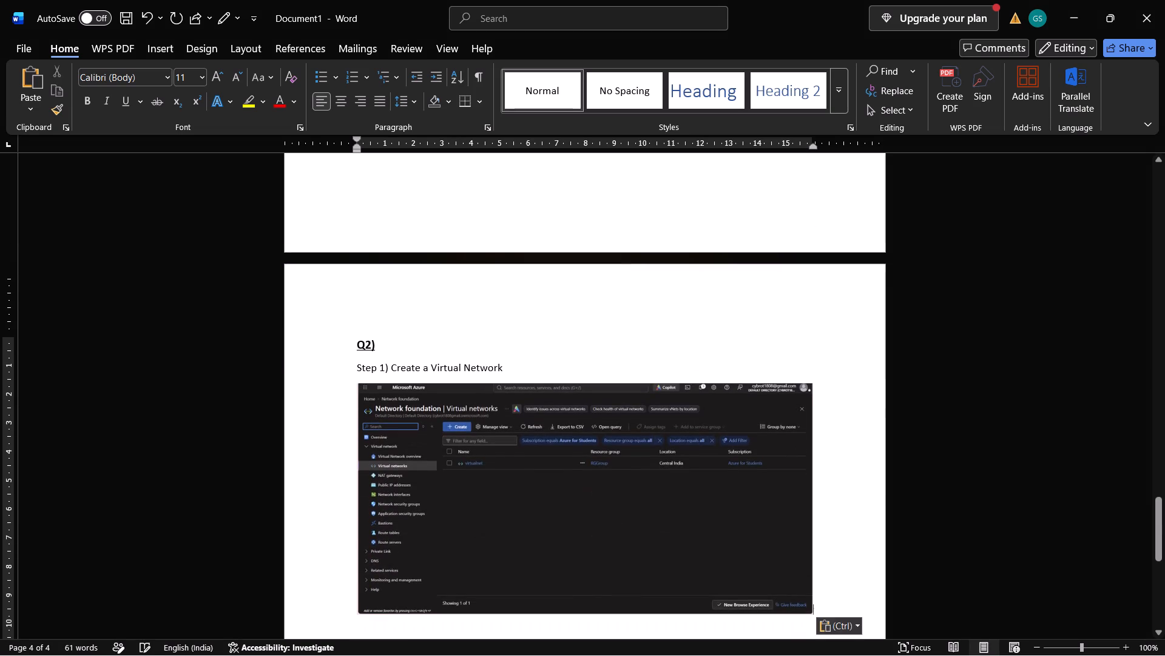
# Leave a blank line after the Step 1 screenshot and enter the caption "Step 2) Create Azure Application Gateway ( WAF V2)".
pyautogui.scroll(-3, 547, 495)
pyautogui.click(832, 490)
pyautogui.press('Return')
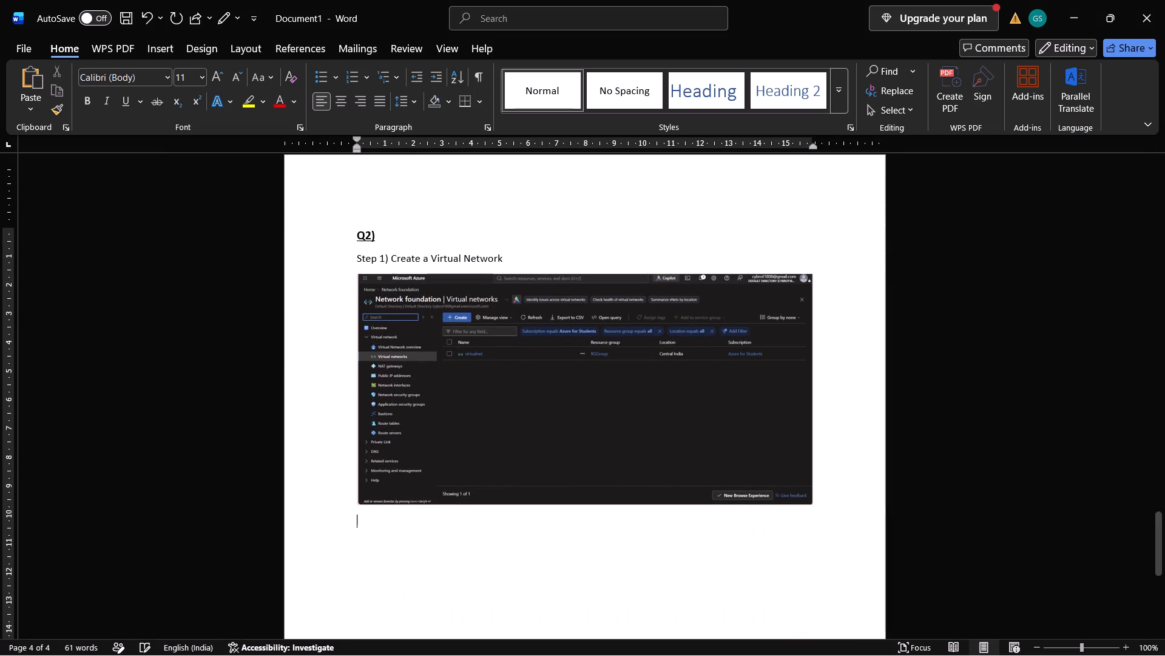
pyautogui.press('Return')
pyautogui.write('Step')
pyautogui.press('space')
pyautogui.write('2')
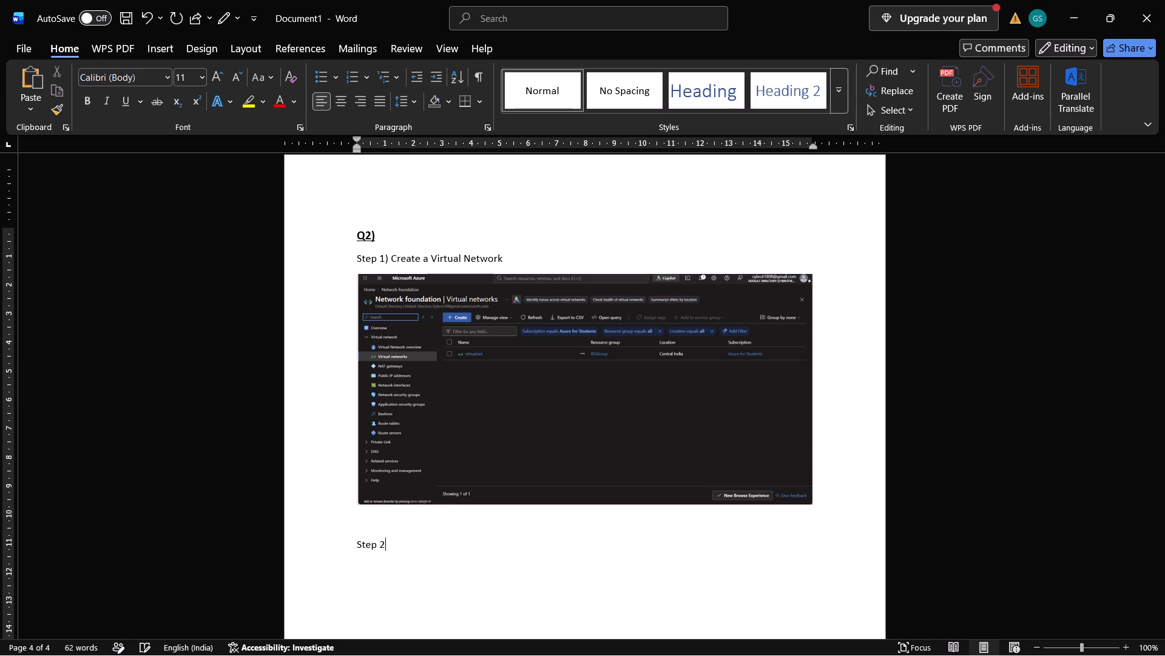
pyautogui.hotkey('shift', ')')
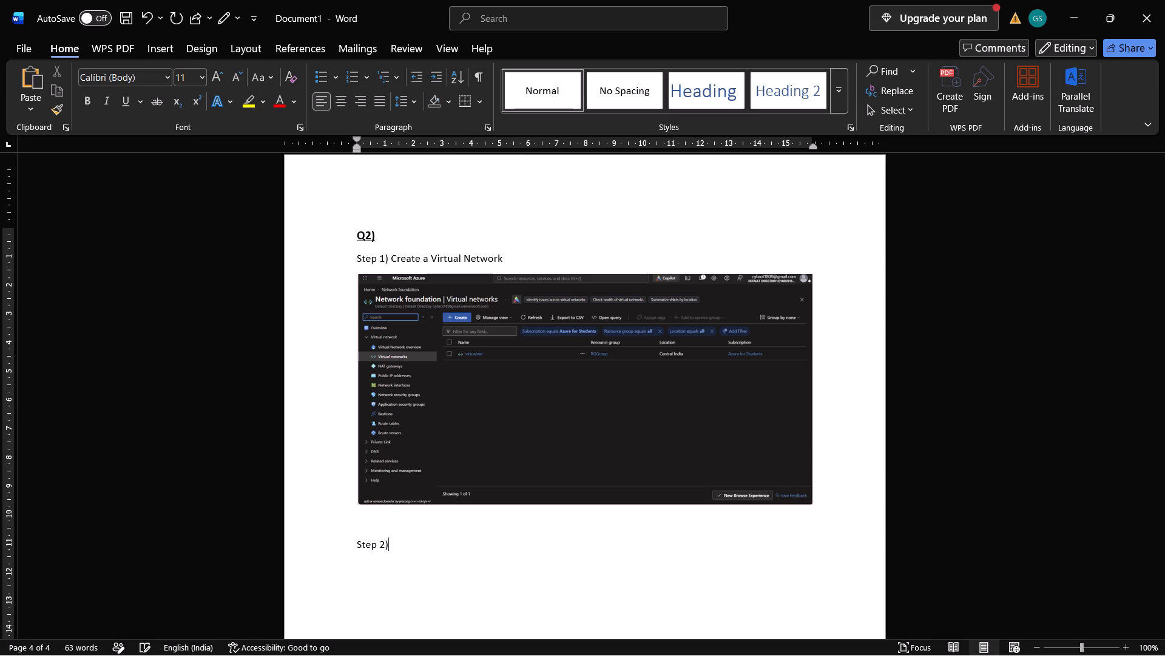
pyautogui.press('space')
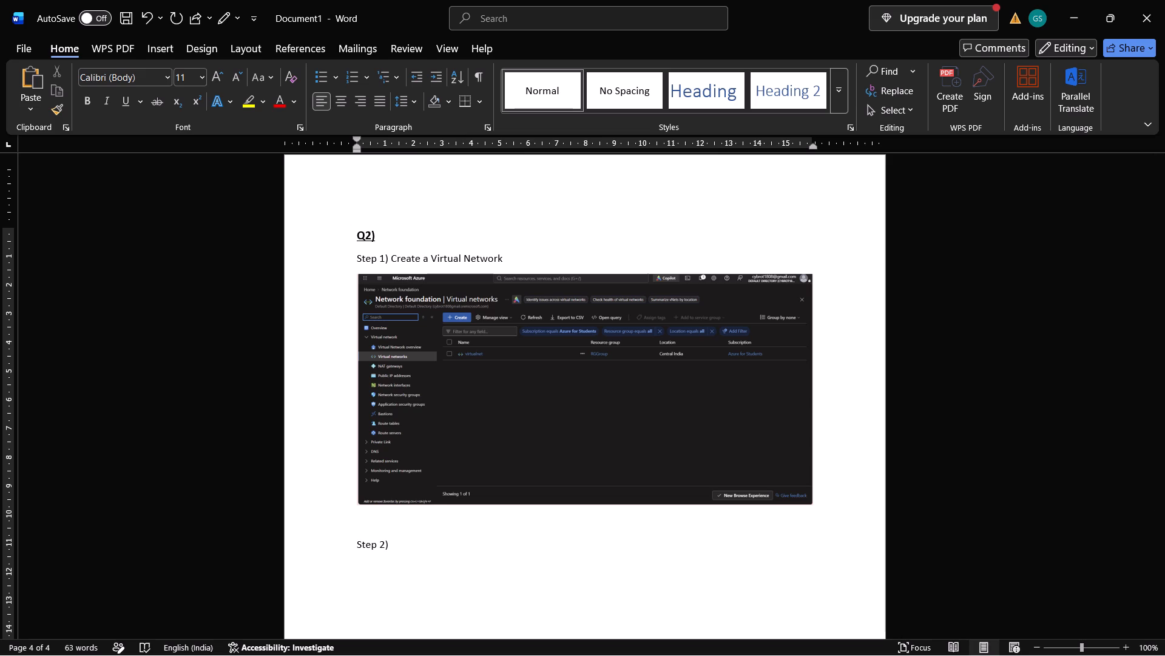
pyautogui.write('Create Azure Application')
pyautogui.press('space')
pyautogui.write('Gateway')
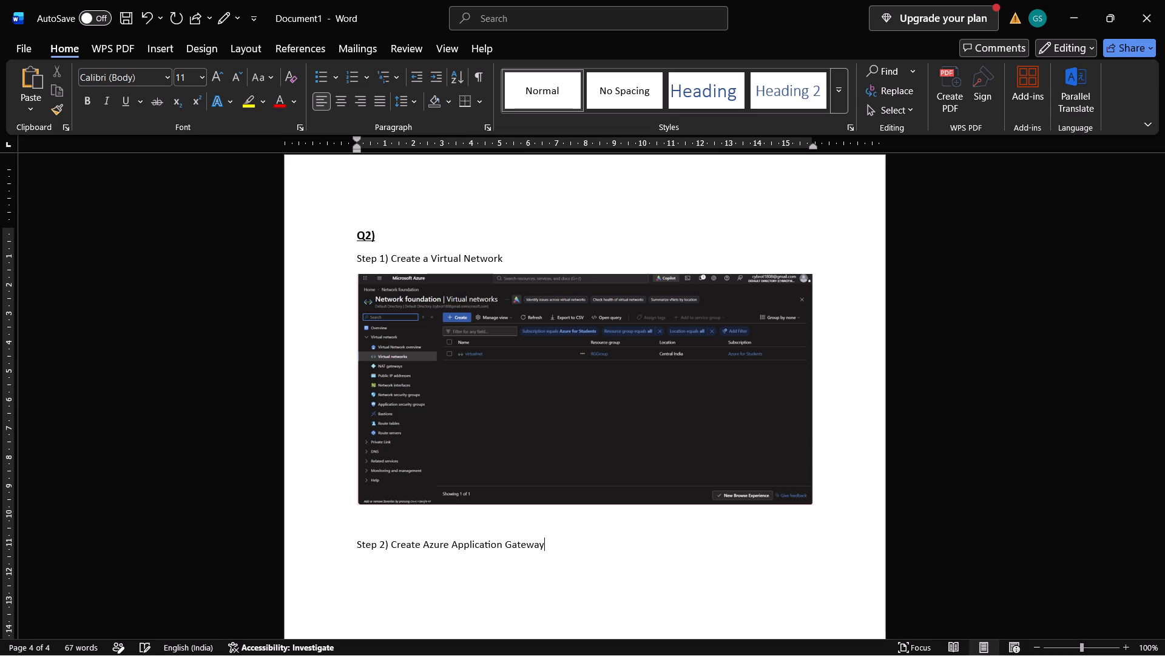
pyautogui.press('space')
pyautogui.write('(')
pyautogui.press('space')
pyautogui.write('WAF')
pyautogui.press('space')
pyautogui.write('v')
pyautogui.press('BackSpace')
pyautogui.write('V2')
pyautogui.hotkey('shift', ')')
# Remove the extra space before "WAF V2" in the Step 2 caption and start a new line below the caption.
pyautogui.press('Left')
pyautogui.press('Left')
pyautogui.press('Left')
pyautogui.press('Left')
pyautogui.press('Left')
pyautogui.press('Left')
pyautogui.press('Left')
pyautogui.press('BackSpace')
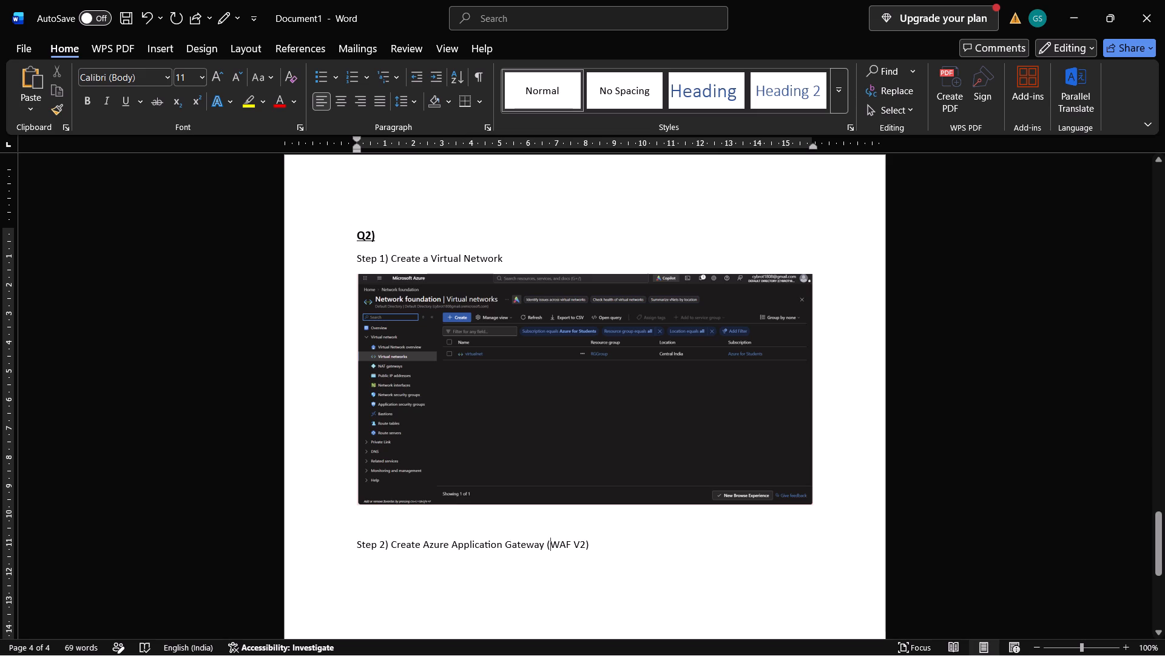
pyautogui.click(610, 545)
pyautogui.press('Return')
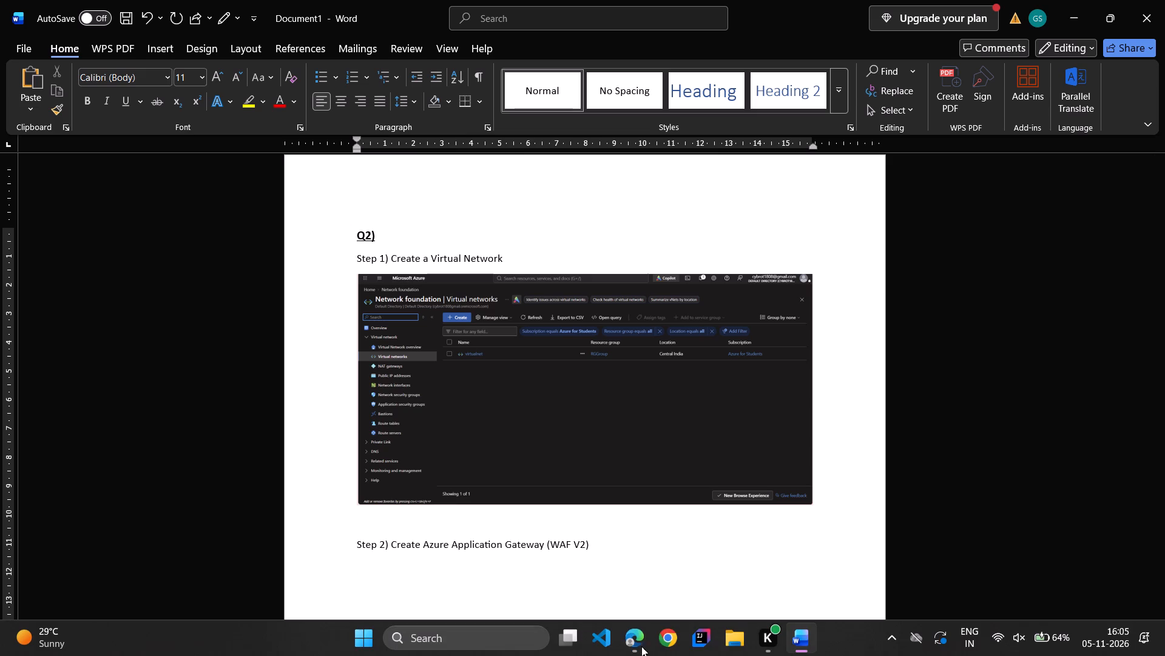
# Switch to the Azure portal in Edge, search for "Applica" to reach Application gateways, and start creating an Application Gateway.
pyautogui.click(635, 634)
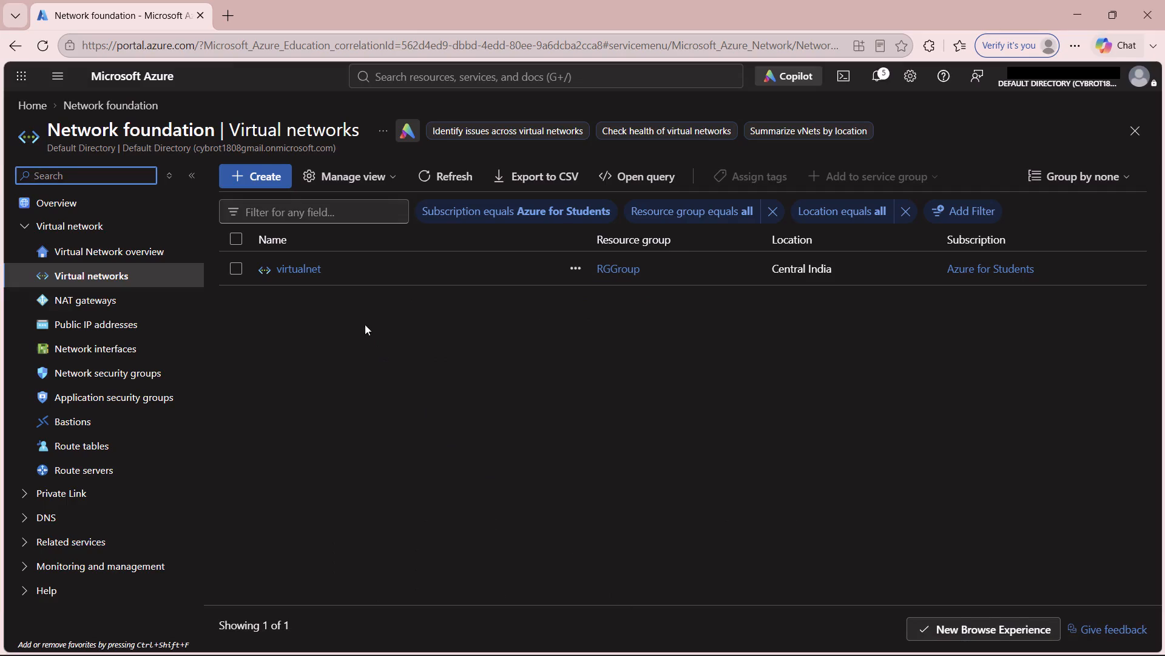
pyautogui.click(469, 78)
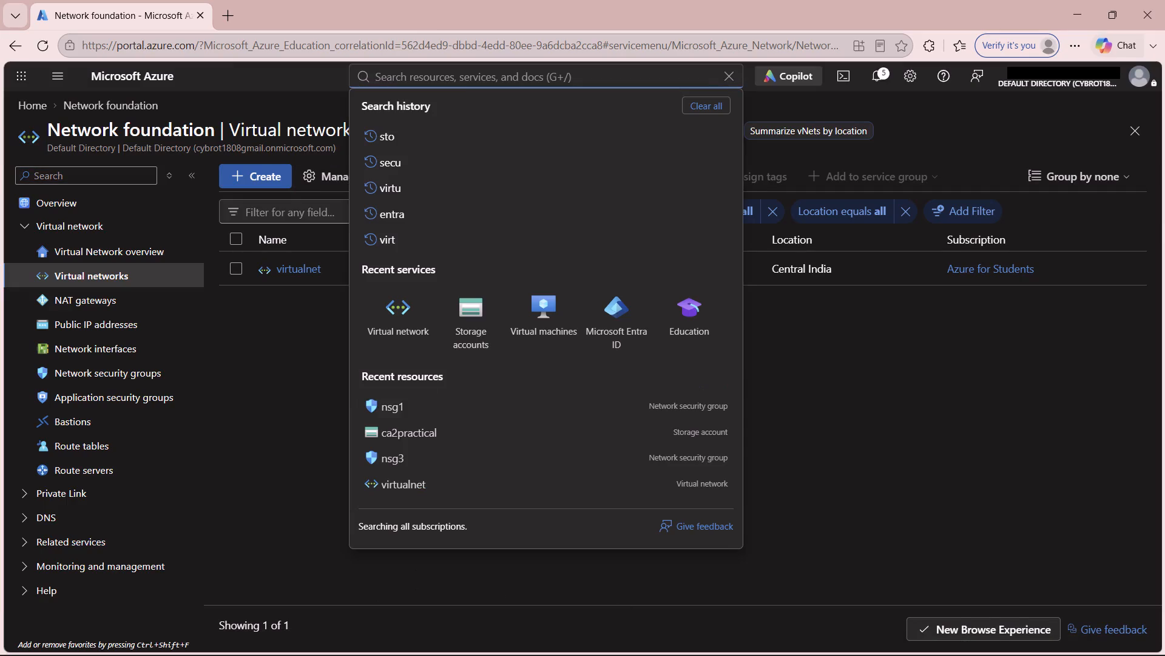
pyautogui.write('Applica')
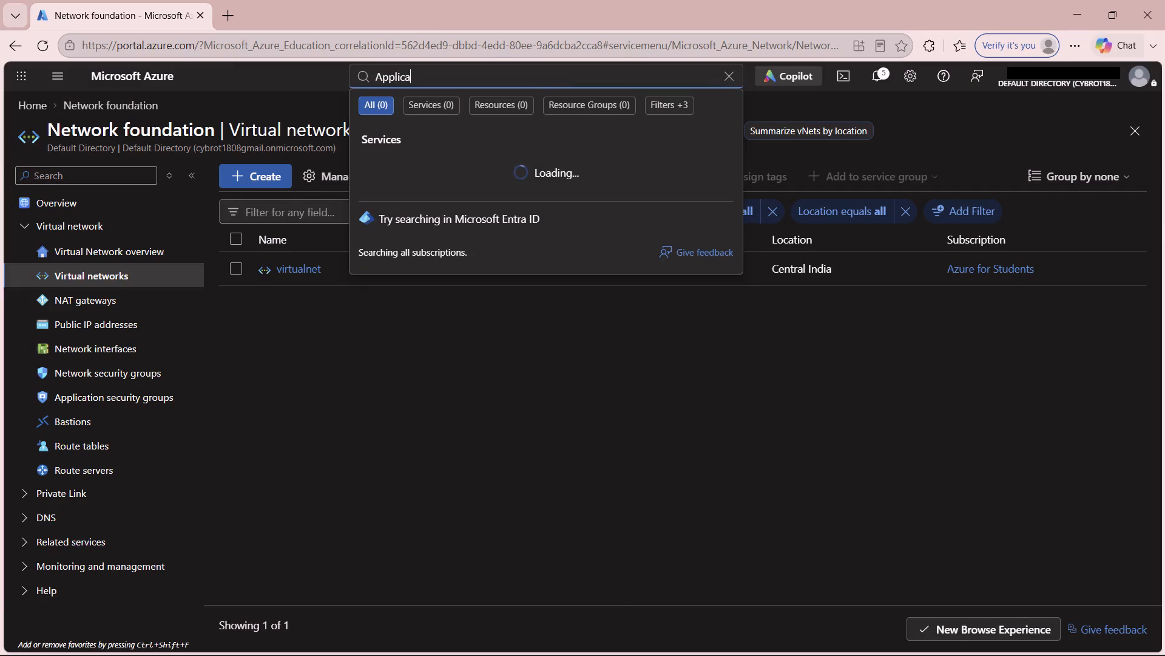
pyautogui.click(402, 166)
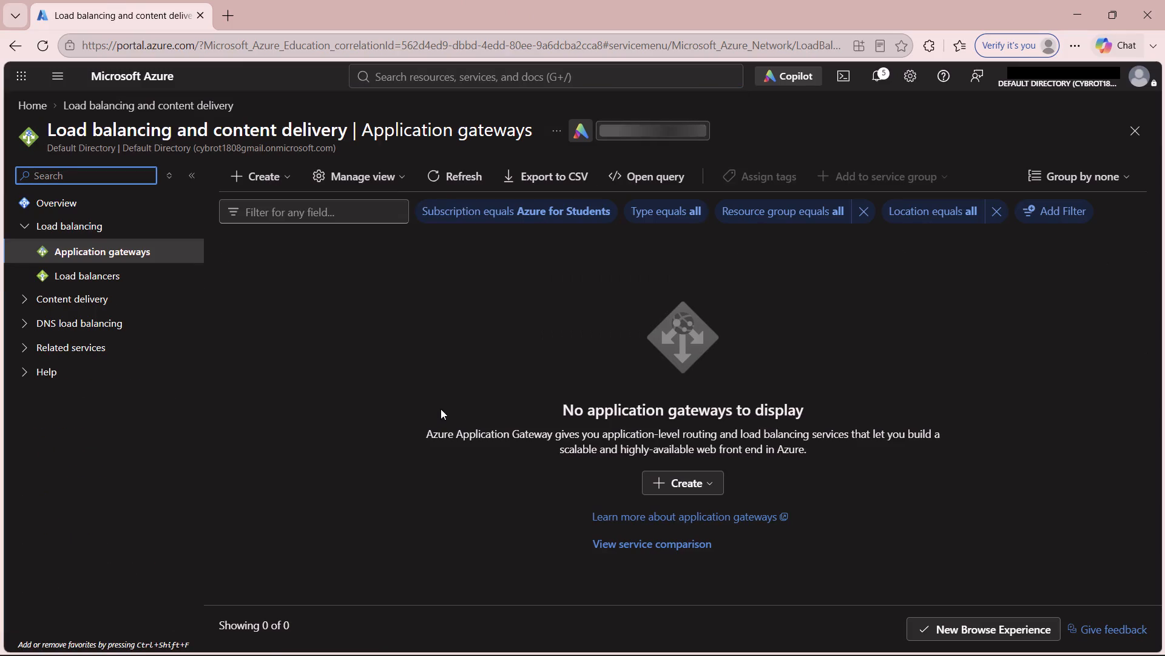
pyautogui.click(235, 179)
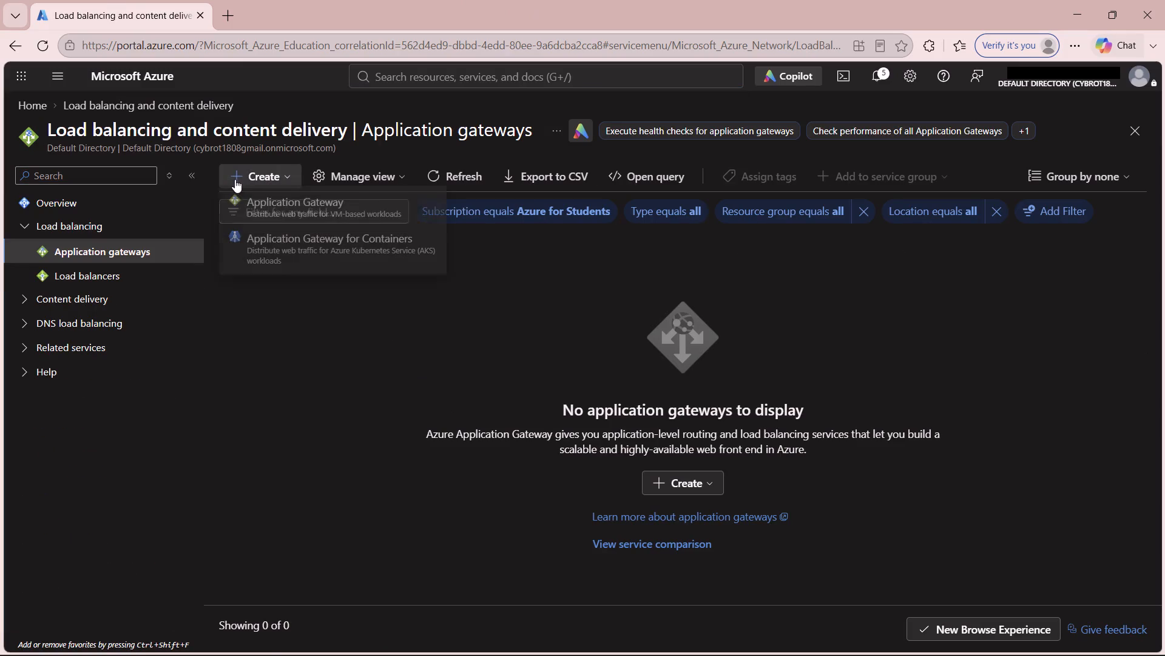
pyautogui.click(266, 206)
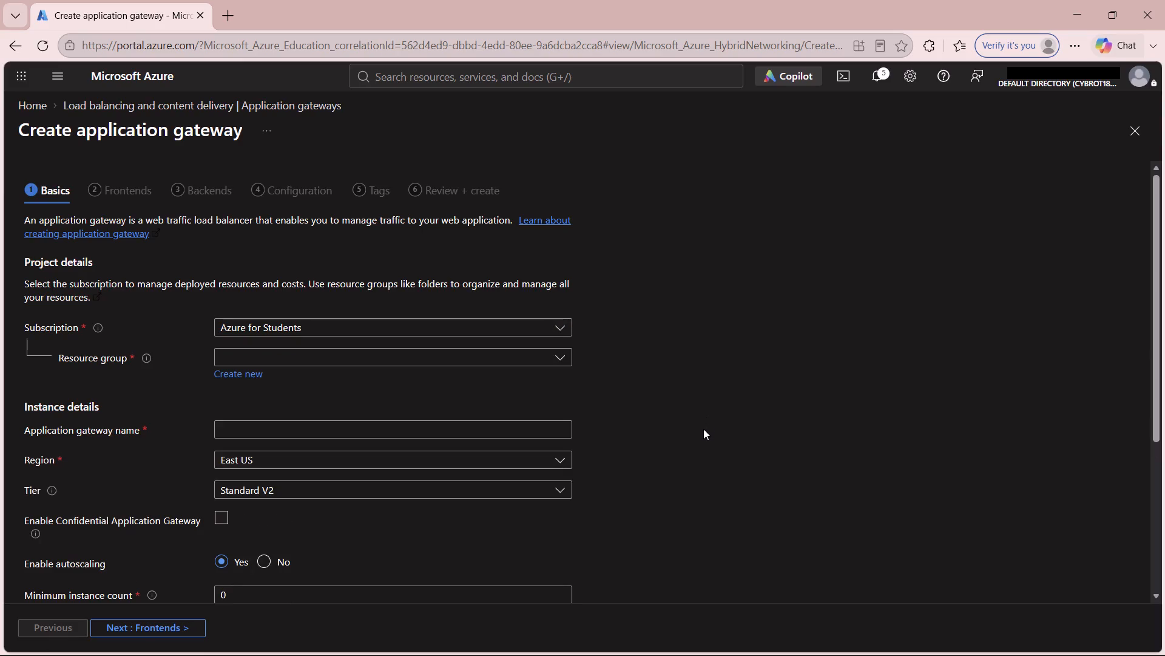
# Set the new application gateway's resource group to RGGroup and its name to AppGateway.
pyautogui.click(387, 357)
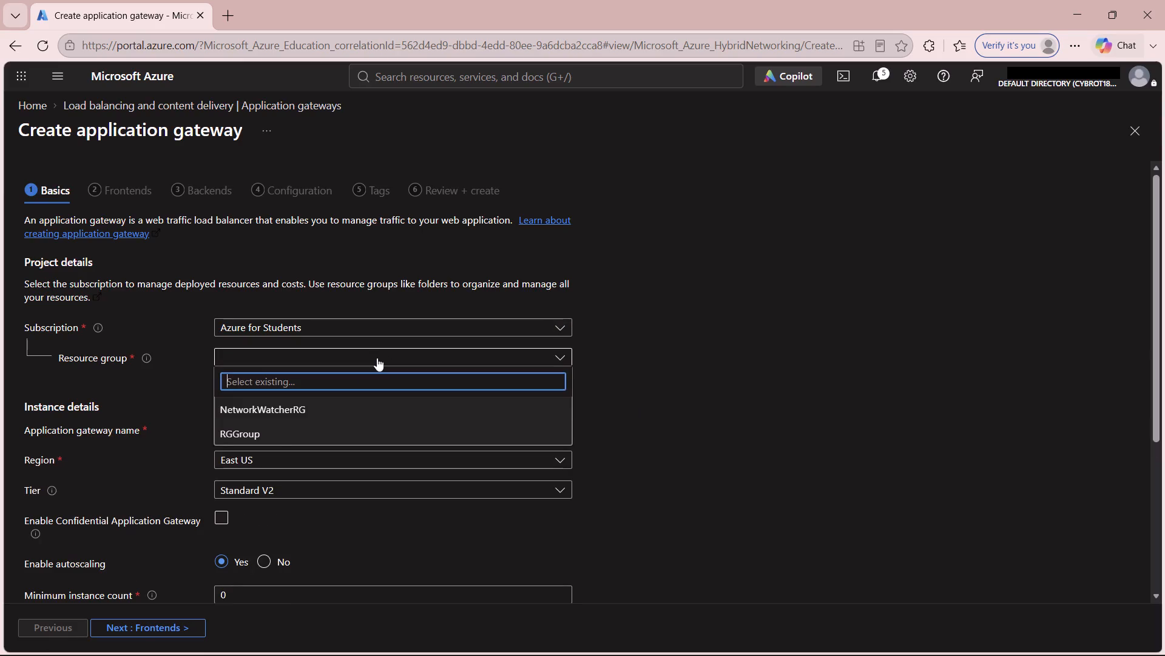
pyautogui.click(282, 431)
pyautogui.click(300, 437)
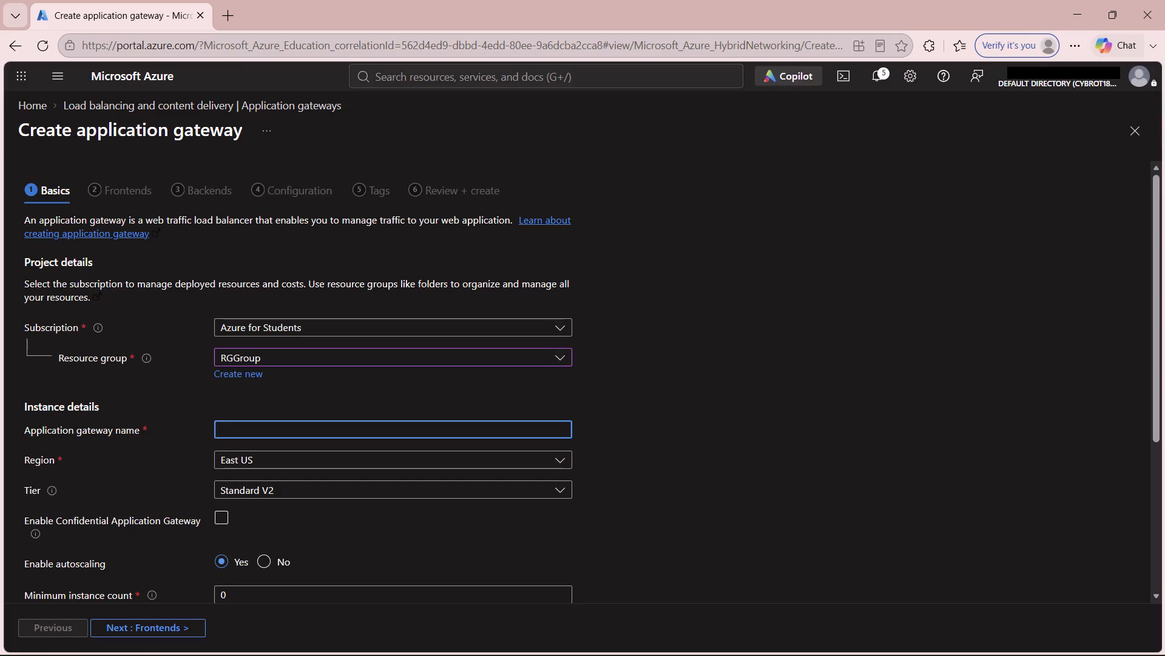
pyautogui.write('AppGateway')
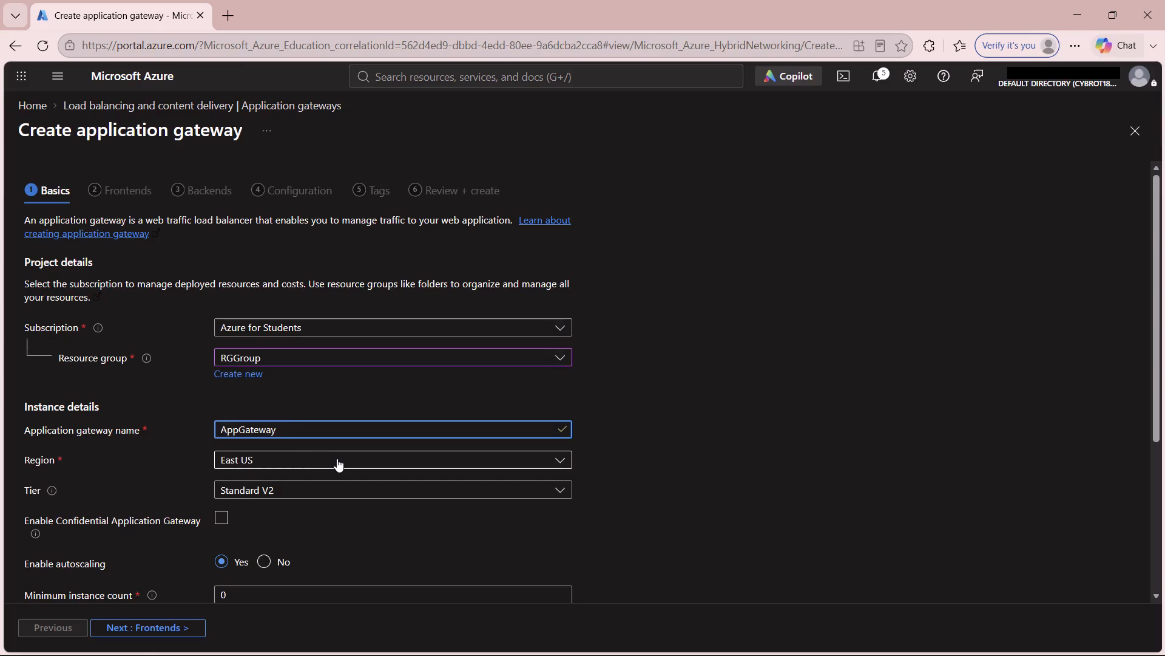
# Set the application gateway's region to India South Central and its tier to WAF V2.
pyautogui.click(337, 459)
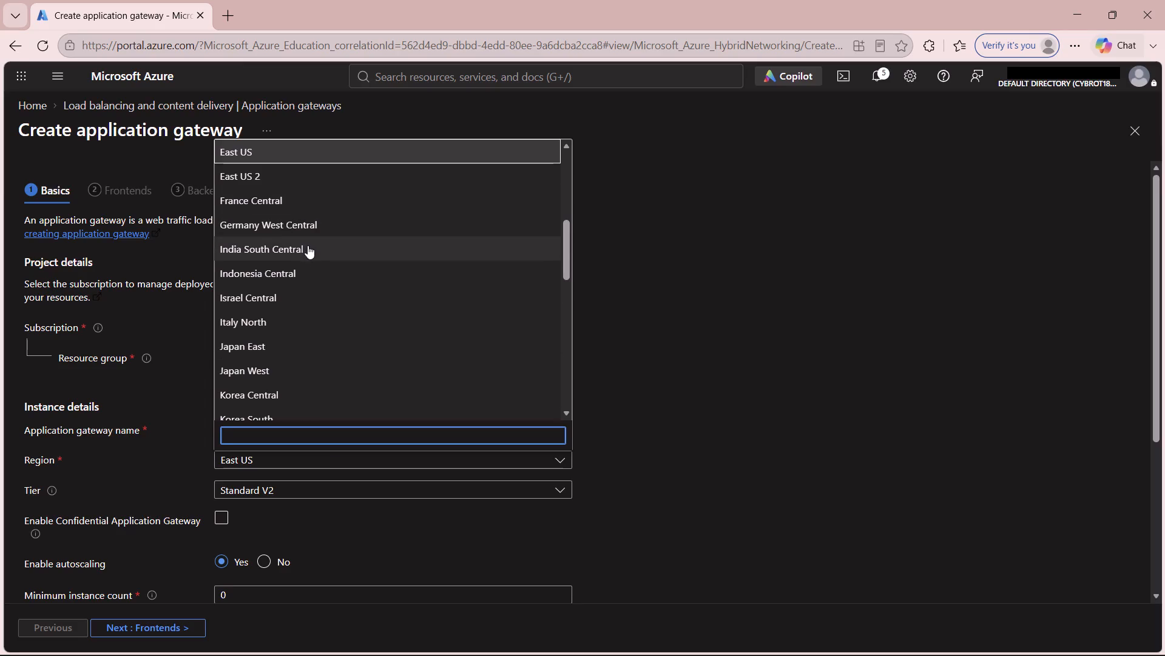
pyautogui.click(308, 245)
pyautogui.scroll(-1, 377, 420)
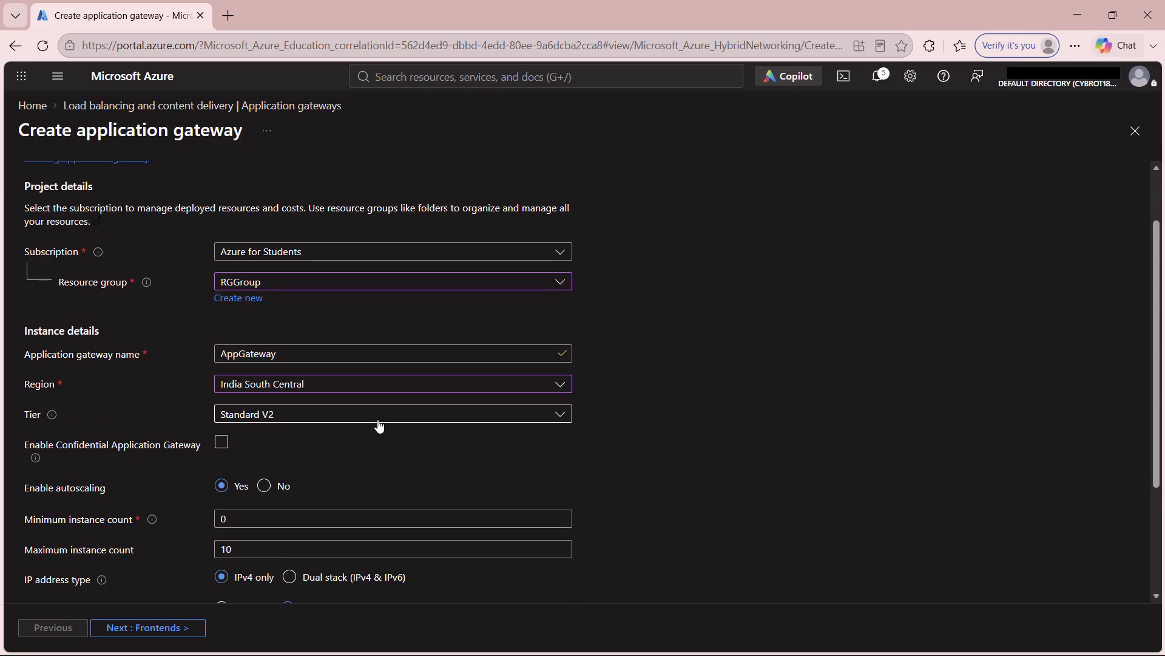
pyautogui.click(377, 411)
pyautogui.click(303, 480)
# Set the gateway's autoscaling minimum instance count to 1 and maximum instance count to 2.
pyautogui.scroll(-1, 385, 445)
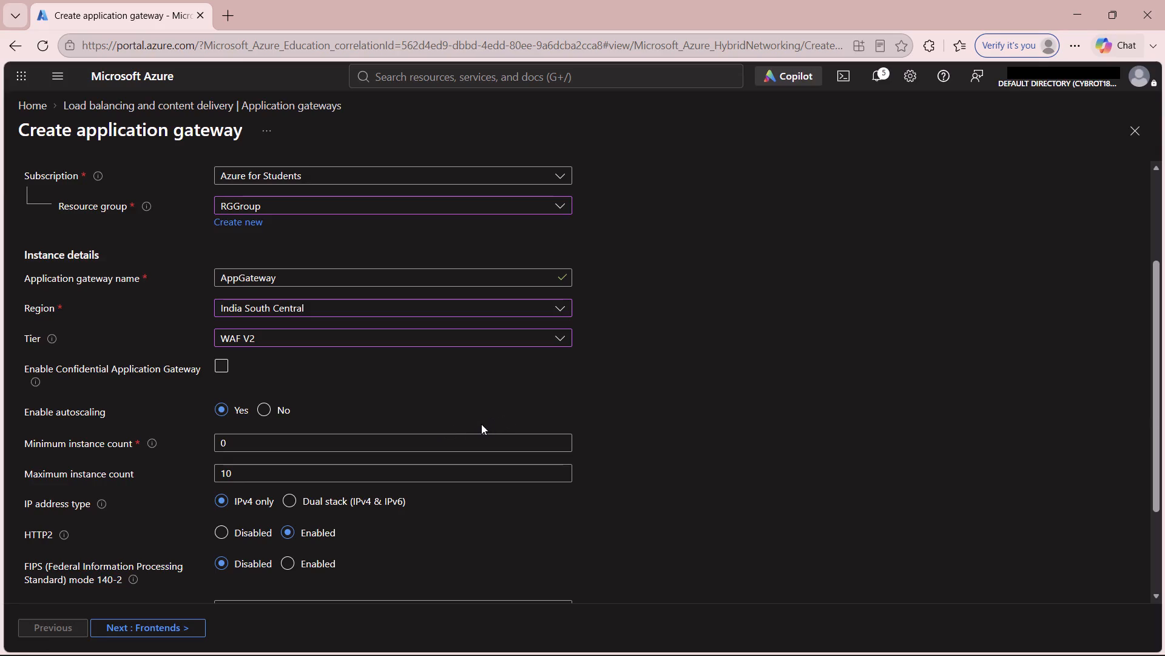
pyautogui.click(295, 446)
pyautogui.press('1')
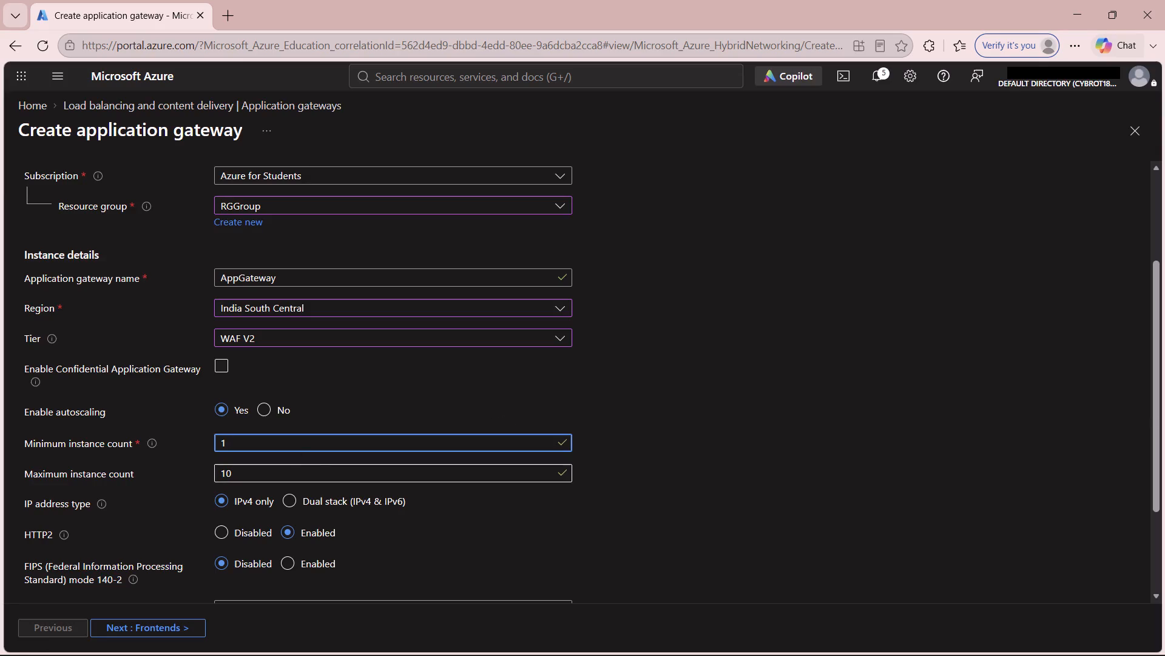
pyautogui.click(269, 474)
pyautogui.press('2')
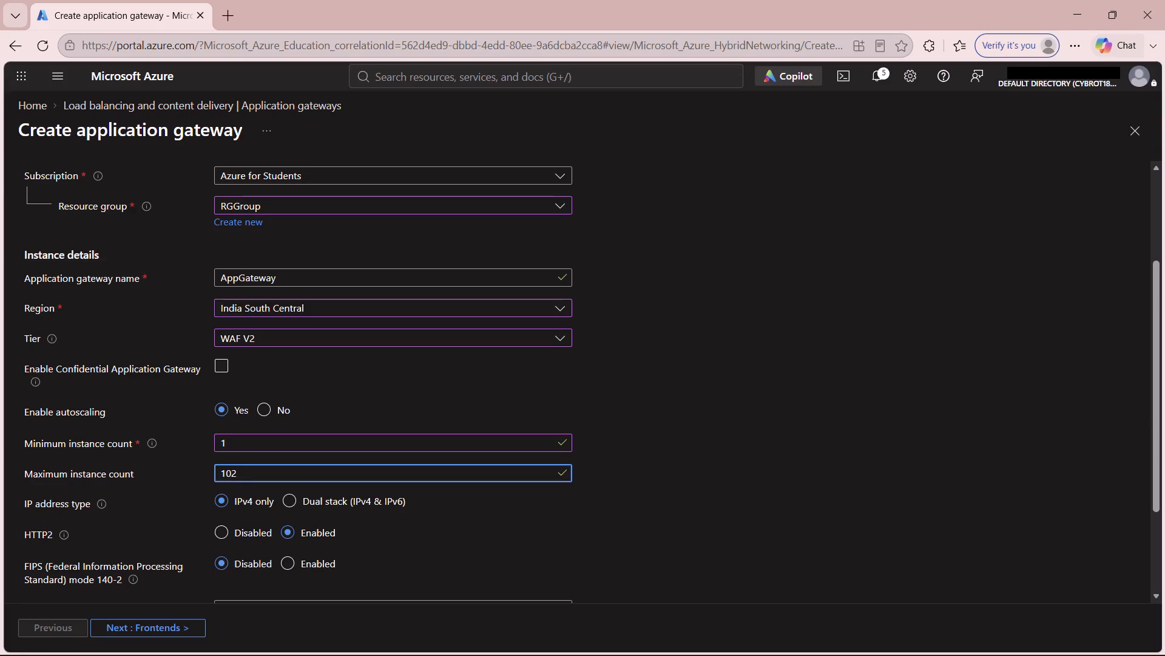
pyautogui.press('BackSpace')
pyautogui.press('BackSpace')
pyautogui.press('2')
pyautogui.press('BackSpace')
pyautogui.press('BackSpace')
pyautogui.press('2')
# Create a new web application firewall policy named WAF-Policy for the gateway.
pyautogui.scroll(-1, 285, 482)
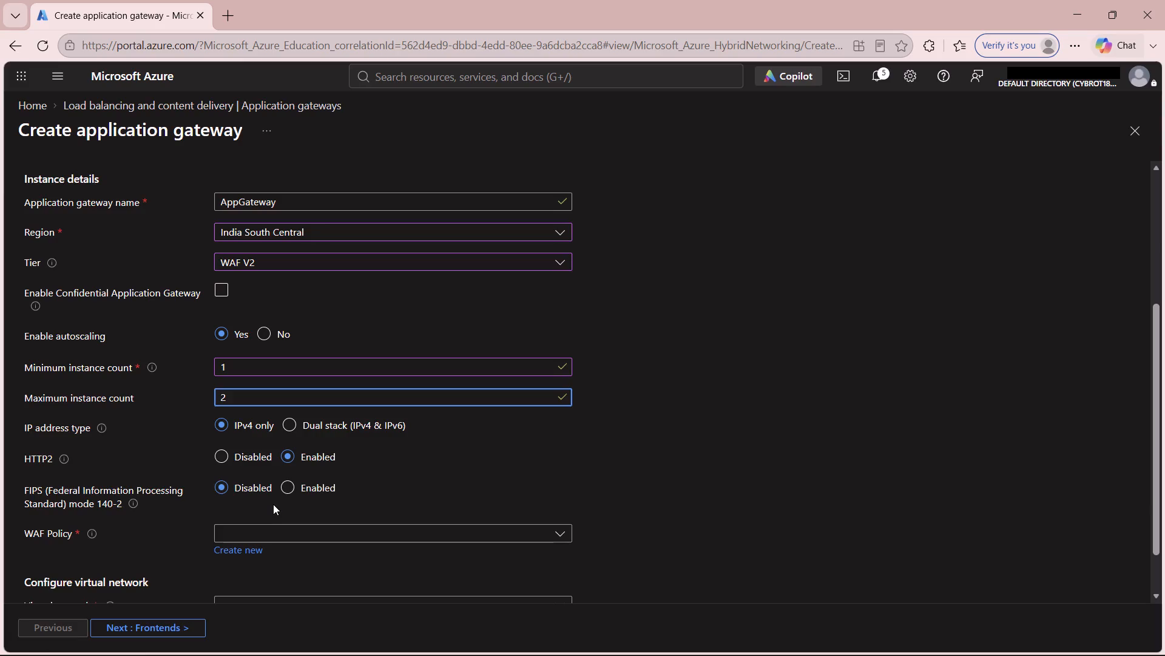
pyautogui.scroll(-1, 272, 501)
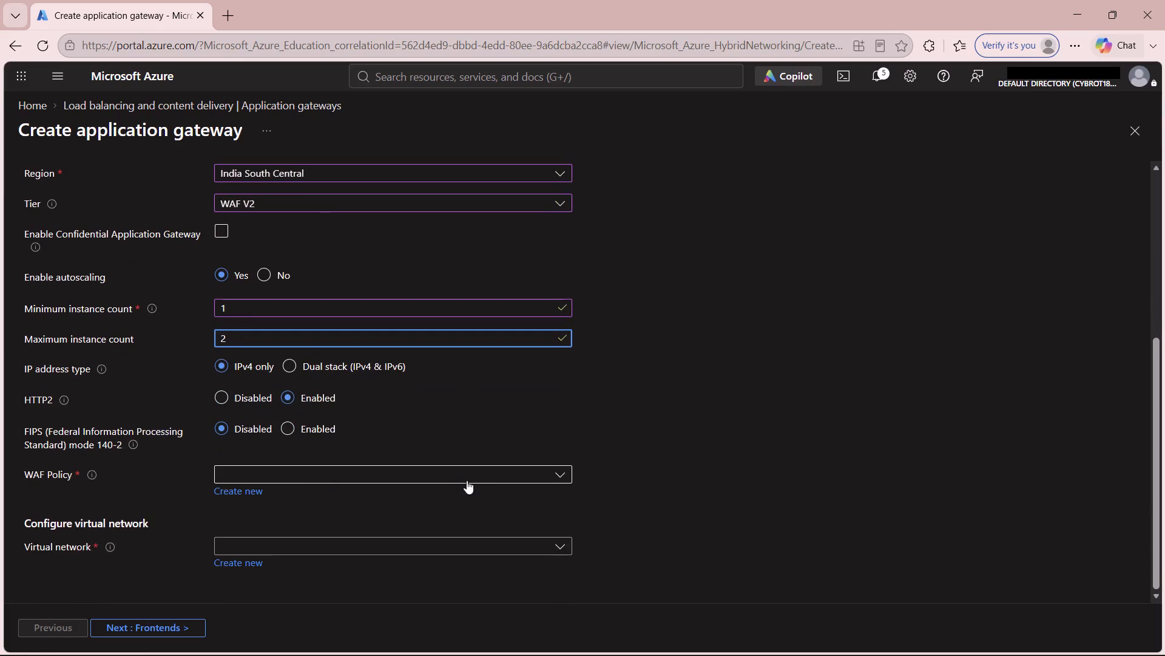
pyautogui.click(485, 479)
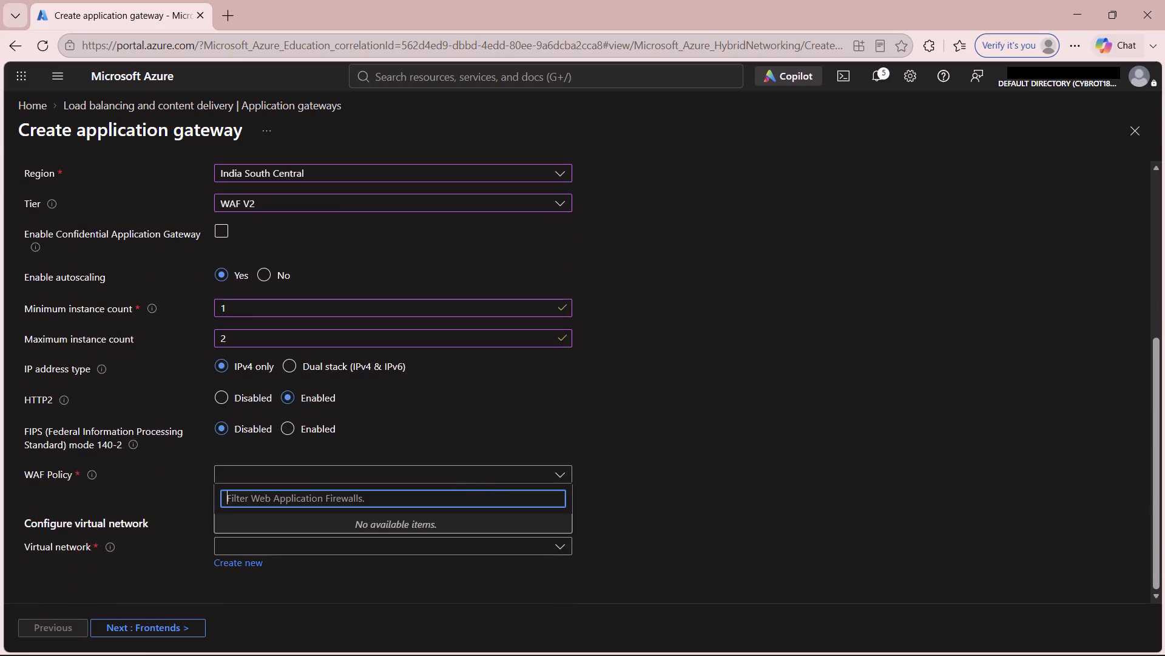
pyautogui.click(481, 436)
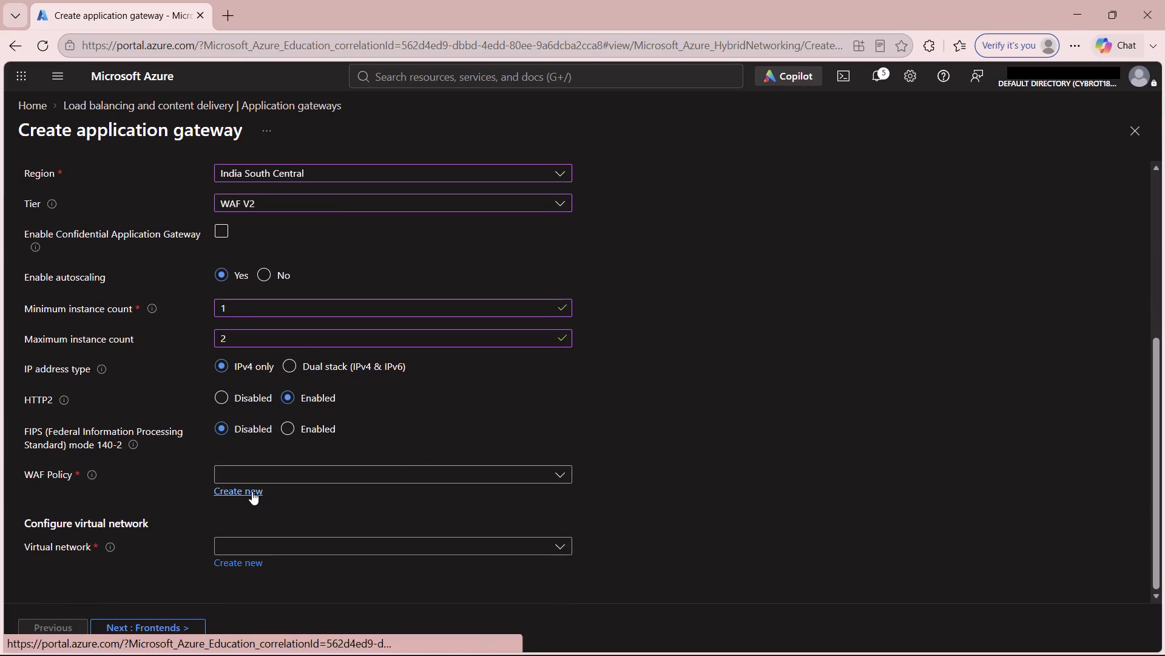
pyautogui.click(252, 491)
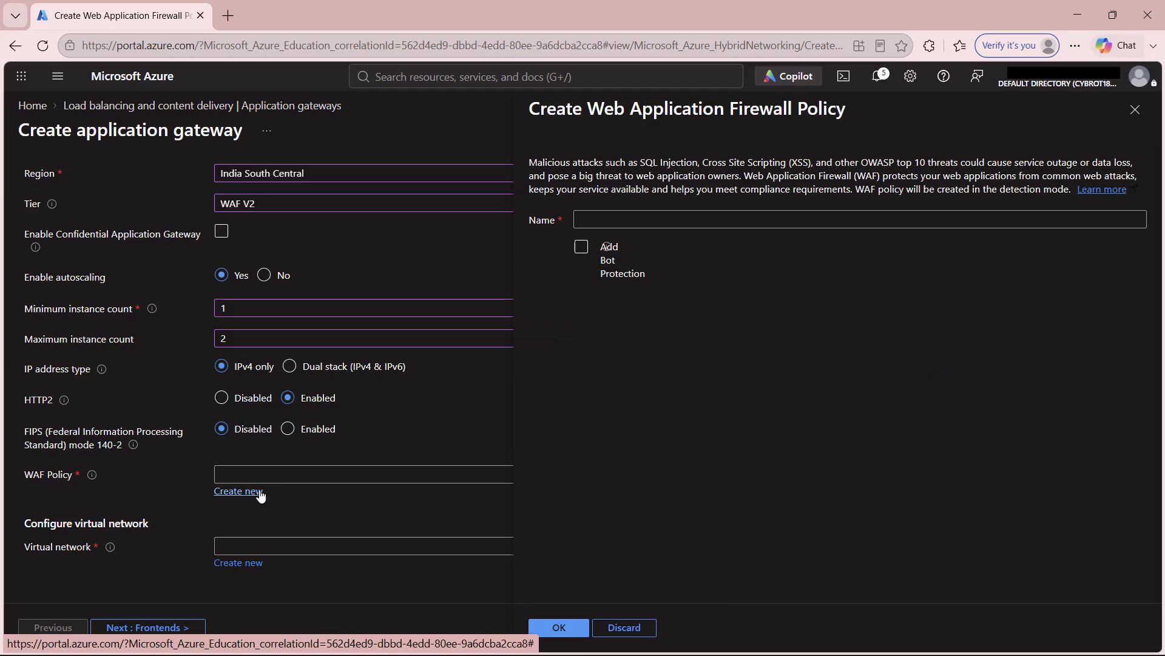
pyautogui.click(648, 220)
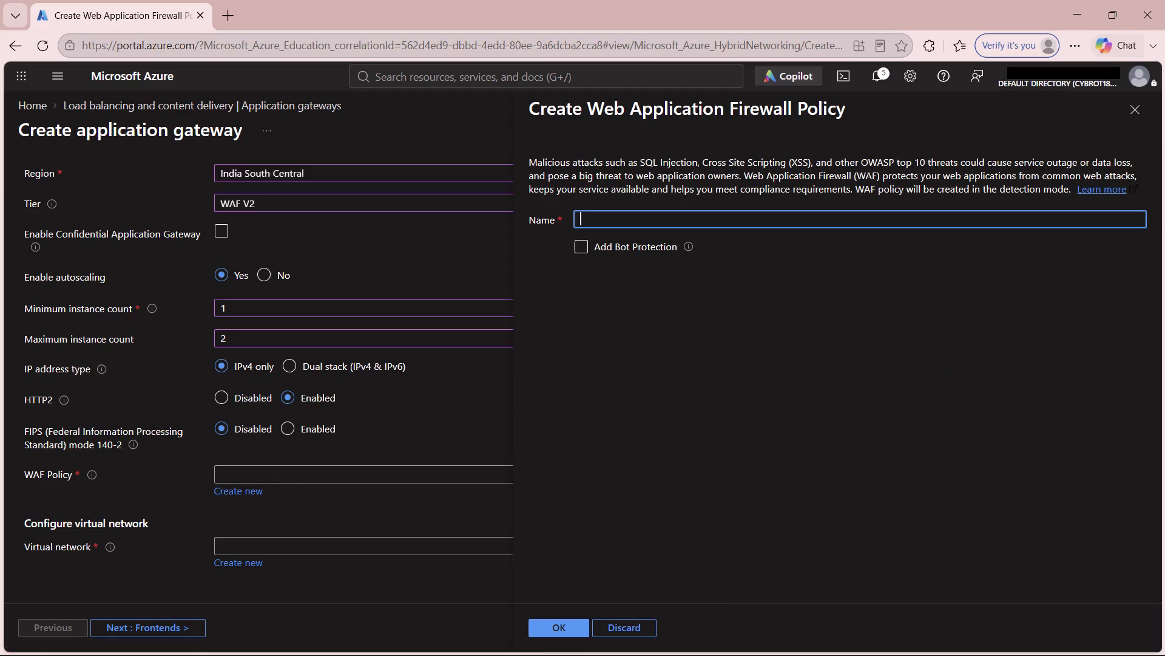
pyautogui.hotkey('shift', 's')
pyautogui.hotkey('shift', 'BackSpace')
pyautogui.write('WAF')
pyautogui.press('=')
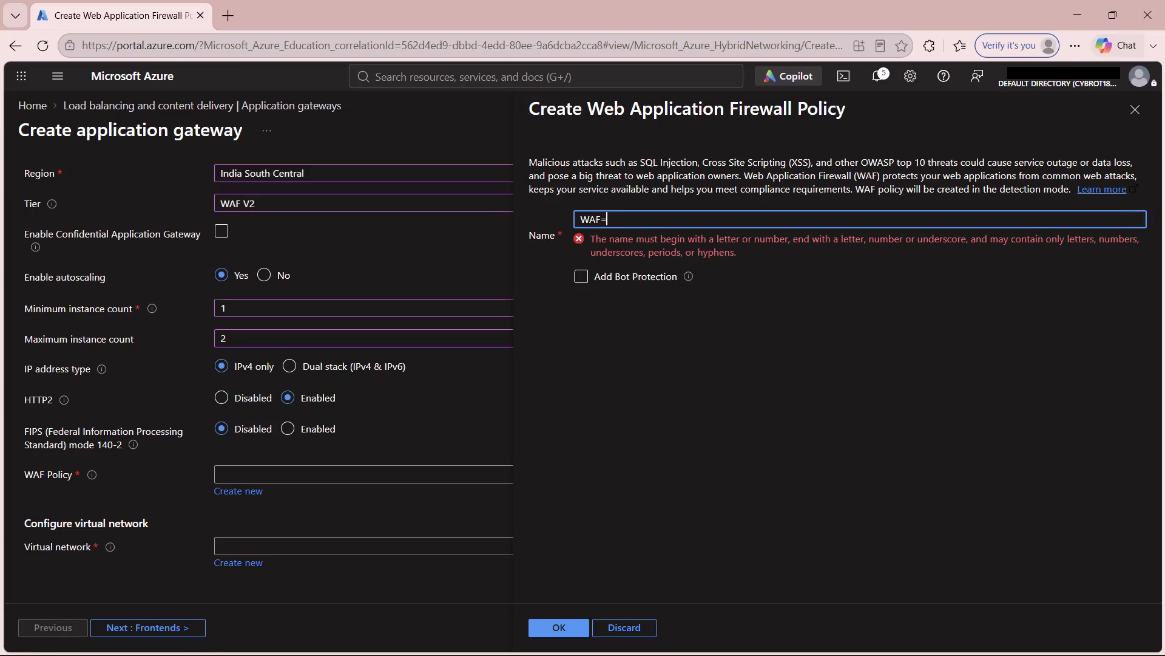
pyautogui.press('BackSpace')
pyautogui.write('-Policy')
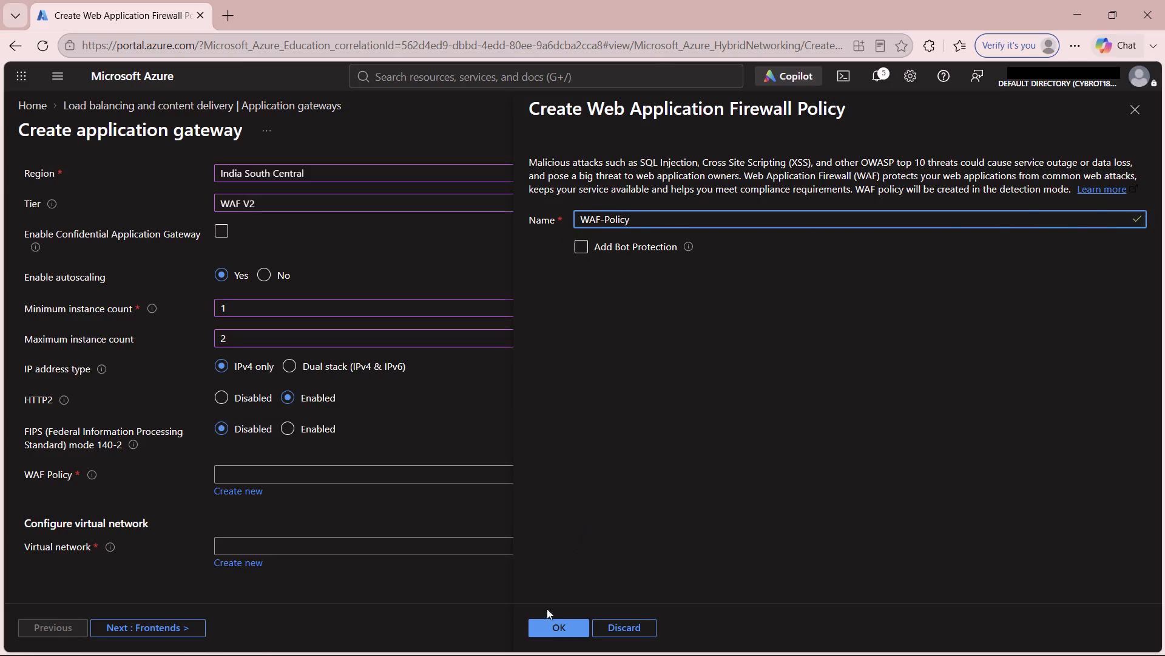
# Confirm the new WAF-Policy firewall policy for the application gateway.
pyautogui.click(553, 627)
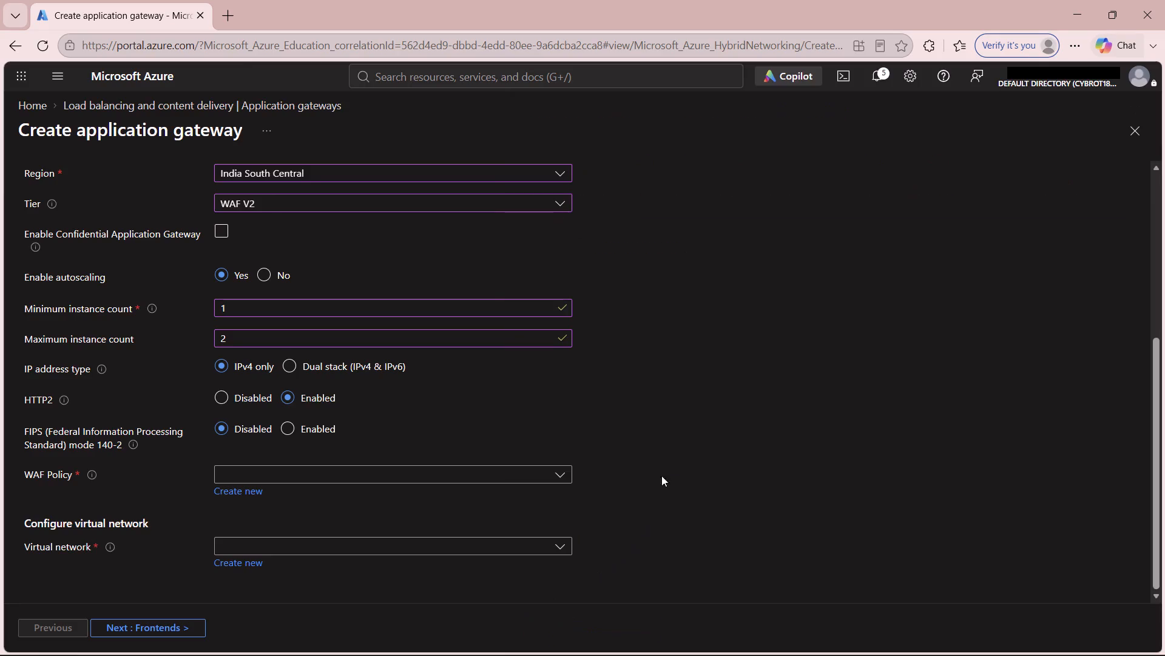
# Create a new virtual network named Vnet for the application gateway, keeping the proposed address space and default subnet.
pyautogui.scroll(-2, 490, 504)
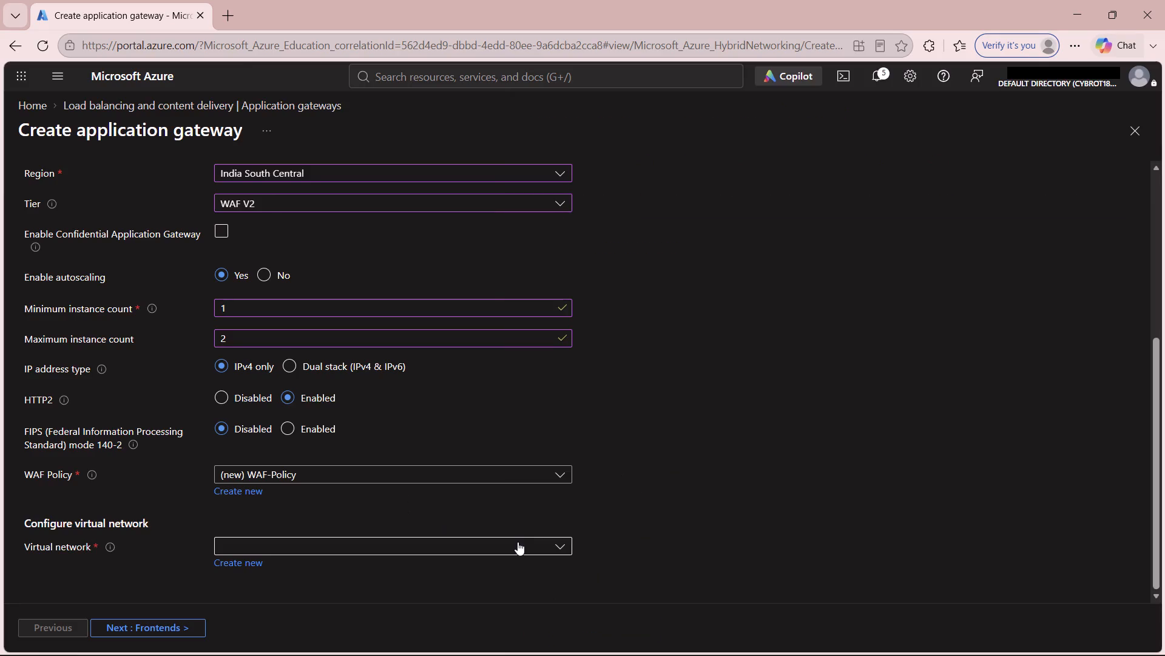
pyautogui.click(518, 542)
pyautogui.click(366, 600)
pyautogui.click(379, 529)
pyautogui.scroll(-2, 353, 538)
pyautogui.click(243, 561)
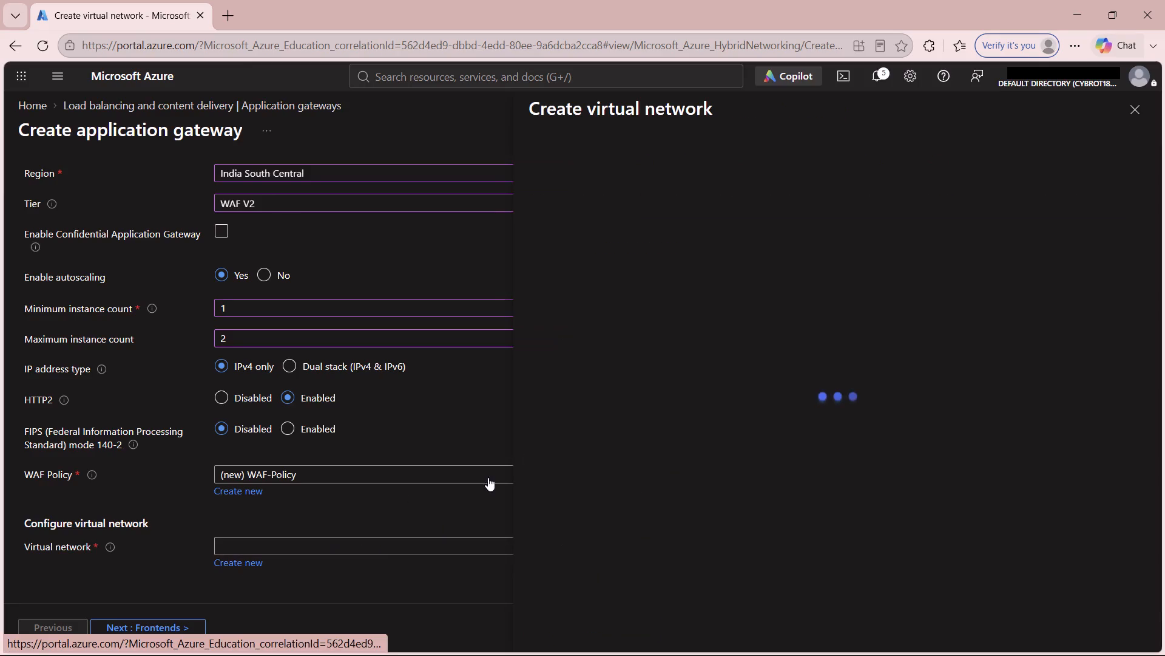
pyautogui.click(657, 218)
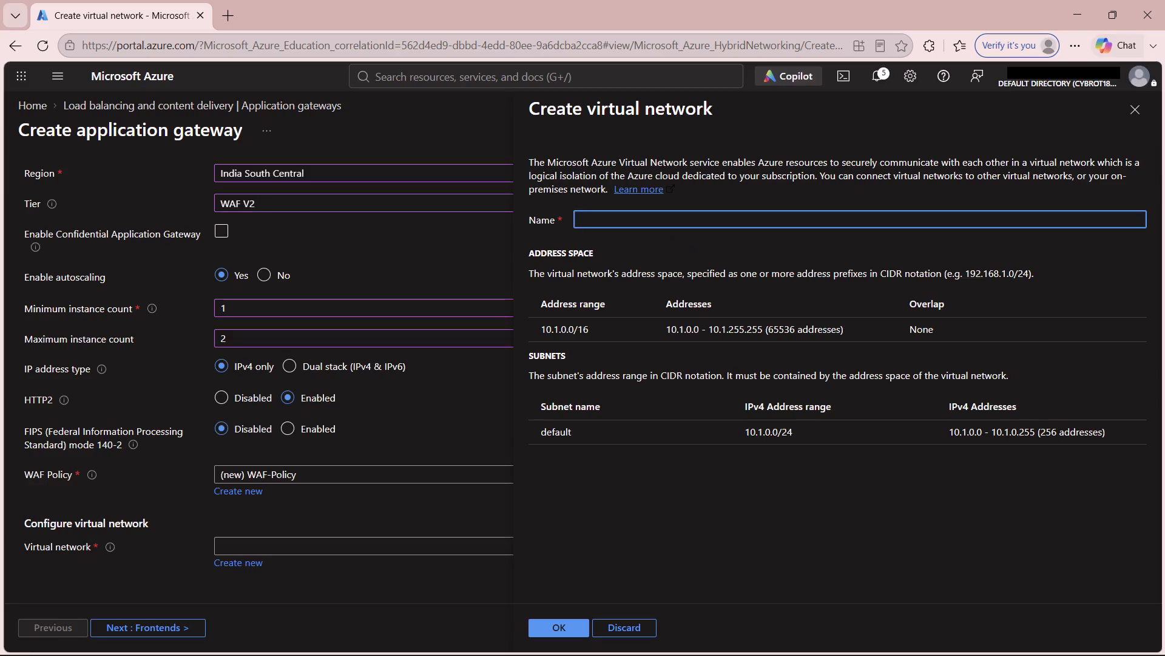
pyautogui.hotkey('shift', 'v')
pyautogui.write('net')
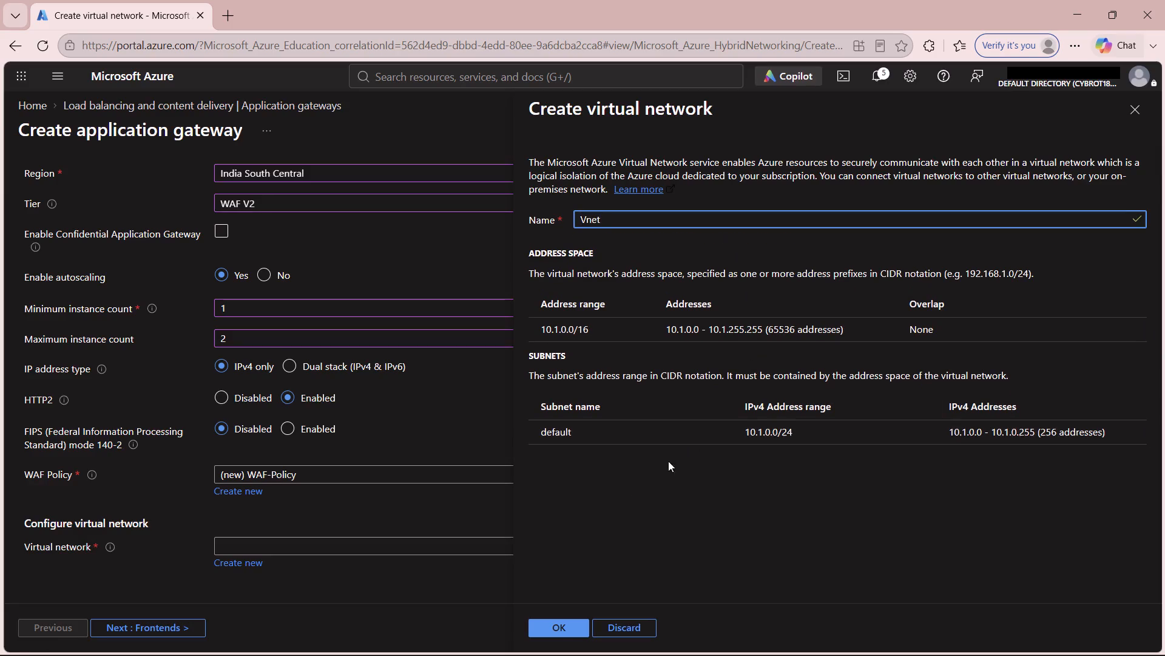
pyautogui.click(556, 624)
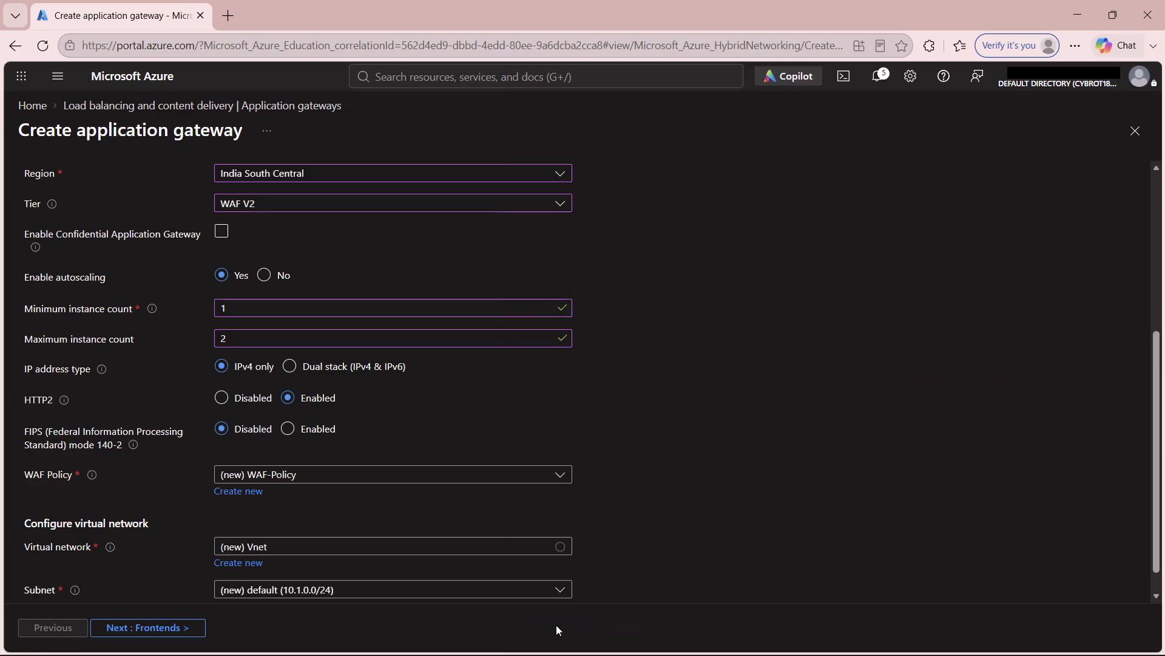
# Continue to the gateway's Frontends settings and open the choices for the public IPv4 address.
pyautogui.scroll(-2, 275, 563)
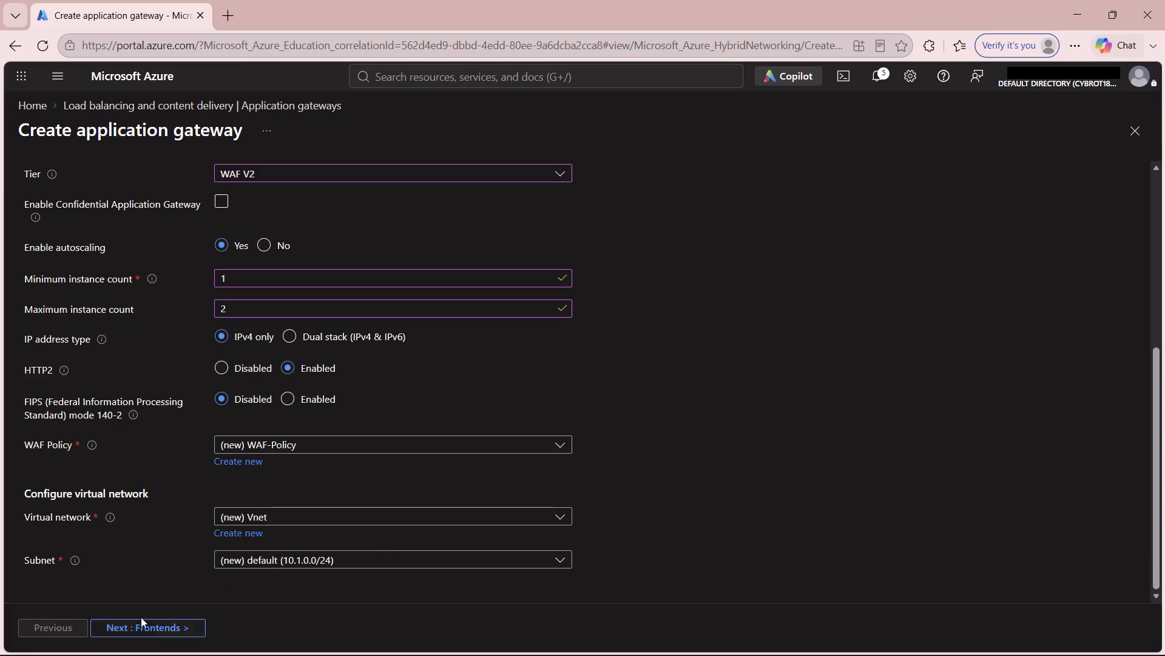
pyautogui.click(143, 623)
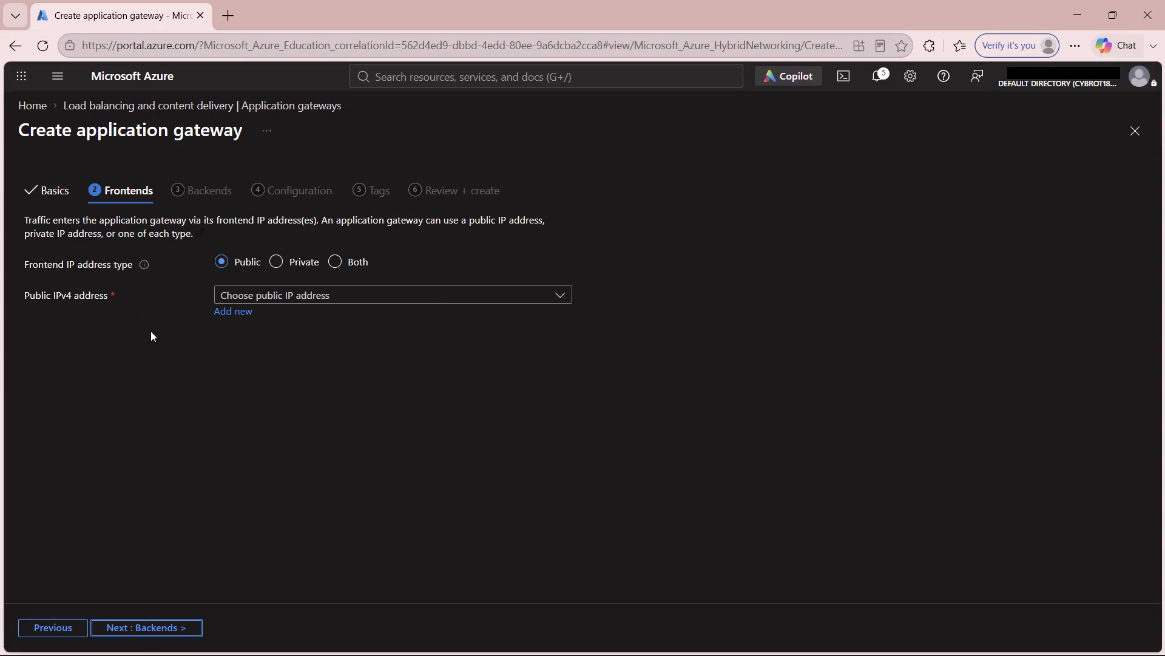
pyautogui.click(461, 298)
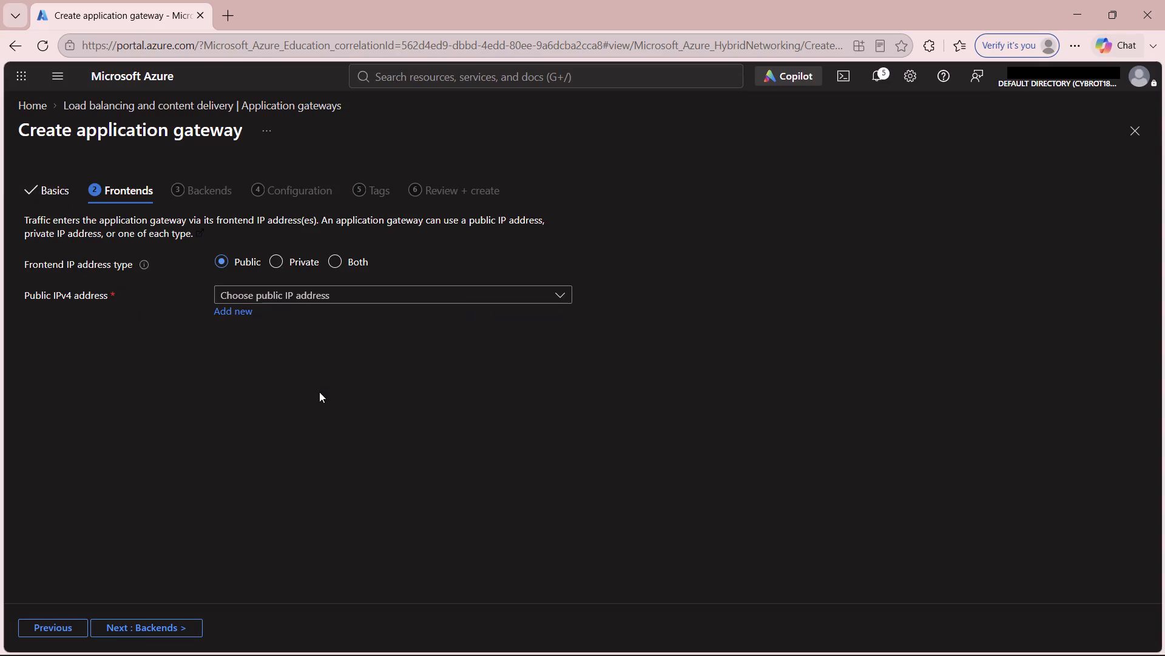
# Add a new public IP named WAF-Public_IP as the frontend's public IPv4 address and continue to the backends.
pyautogui.click(319, 392)
pyautogui.click(230, 306)
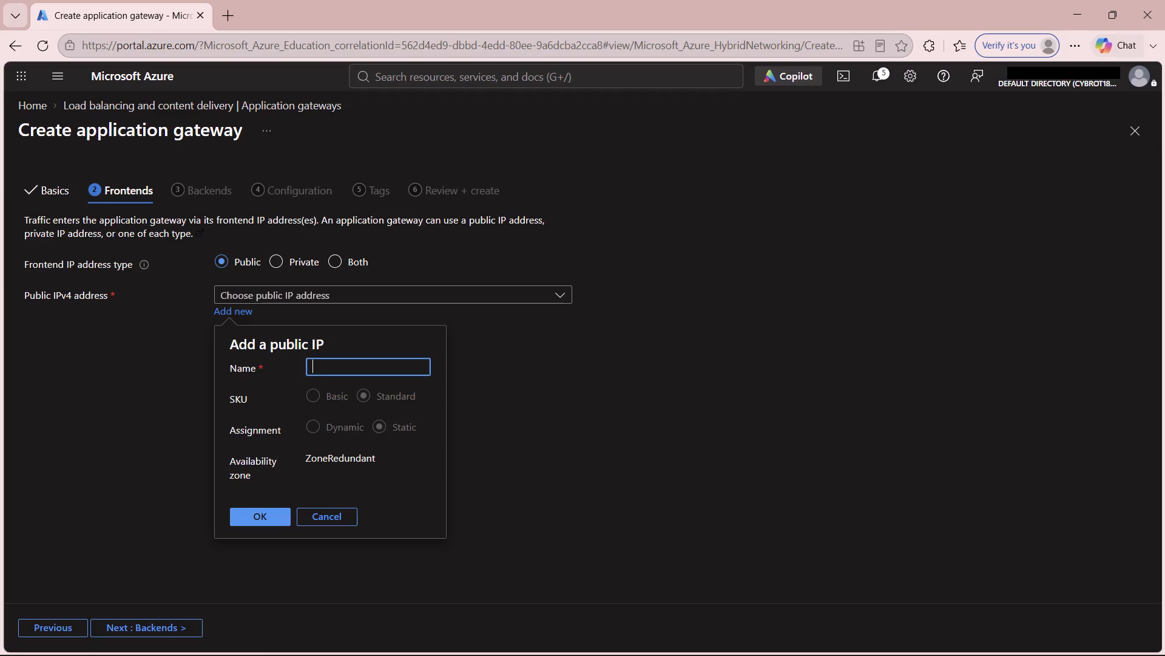
pyautogui.hotkey('shift', 'a')
pyautogui.hotkey('shift', 'BackSpace')
pyautogui.write('WAF')
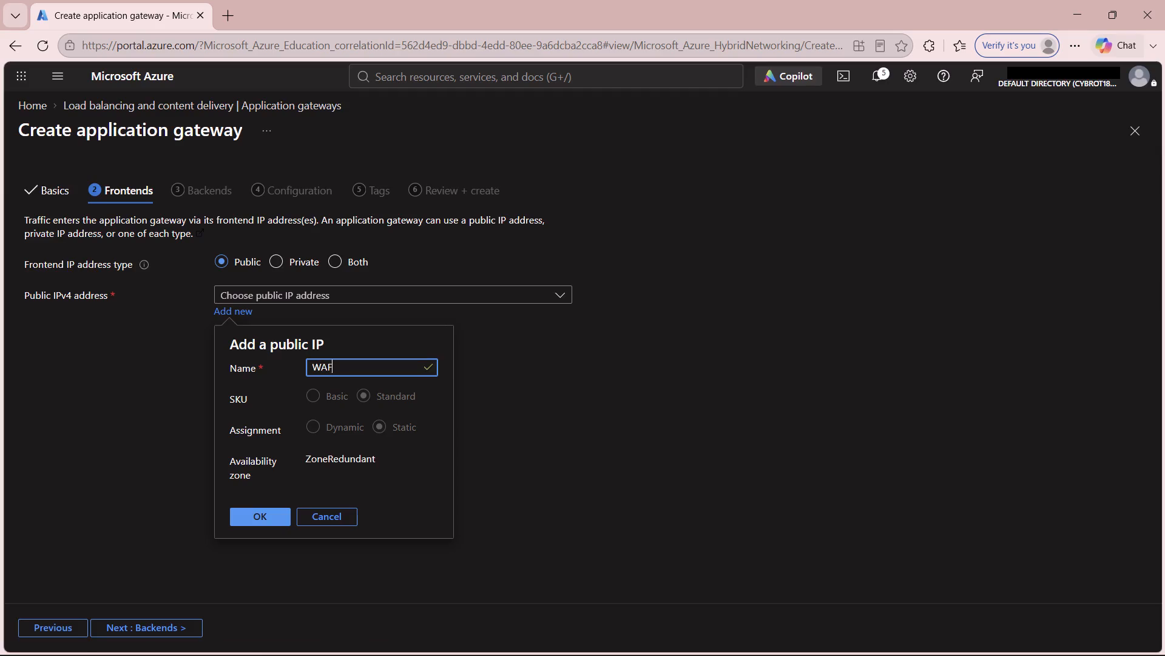
pyautogui.write('-Public')
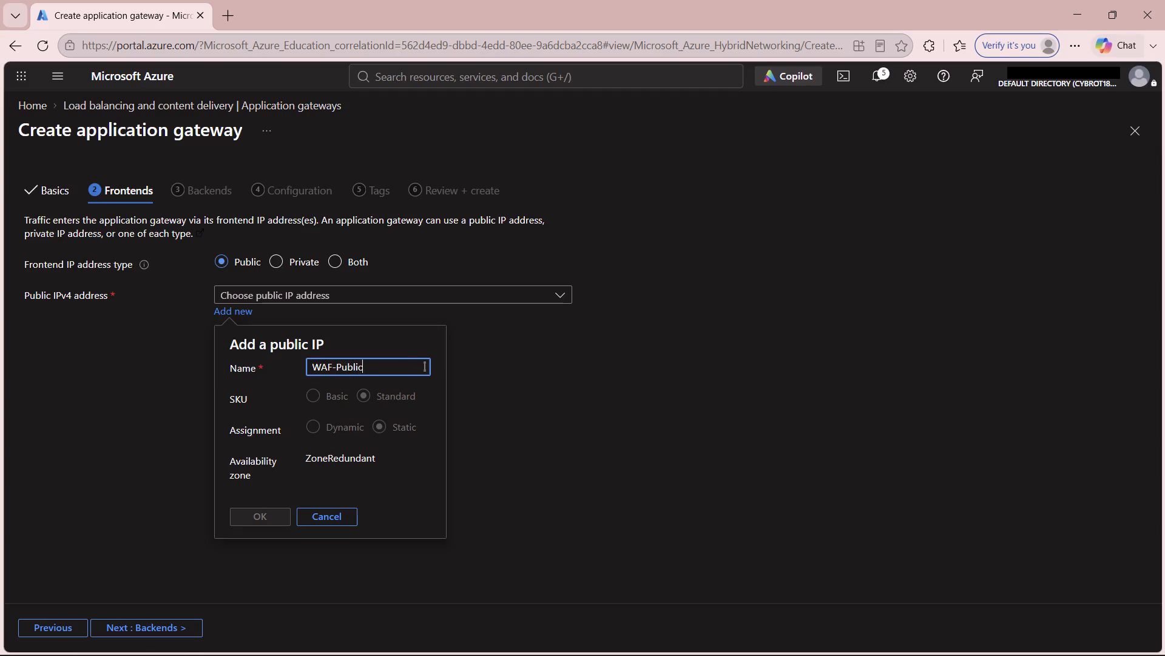
pyautogui.write('_IP')
pyautogui.click(257, 518)
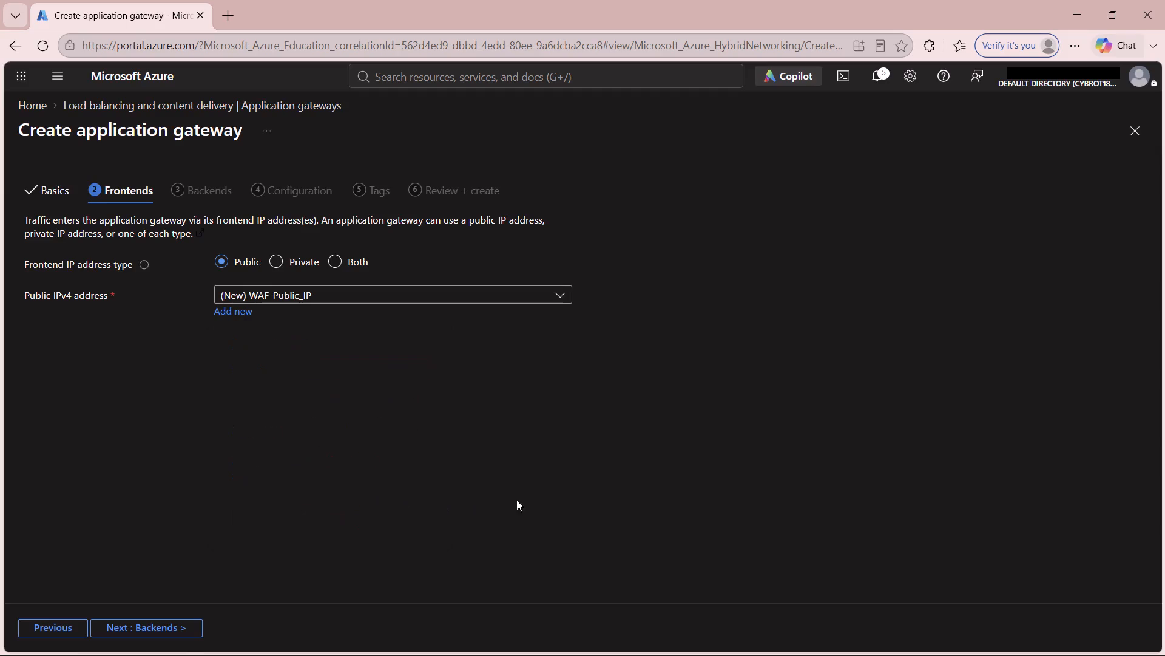
pyautogui.click(181, 624)
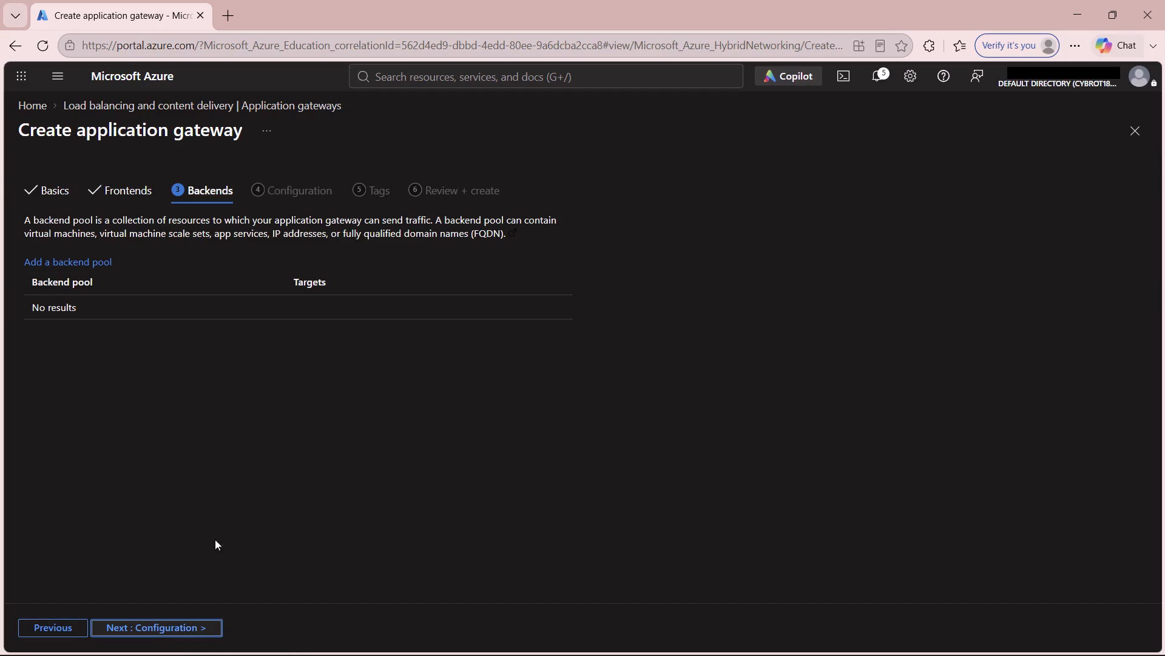
pyautogui.click(172, 626)
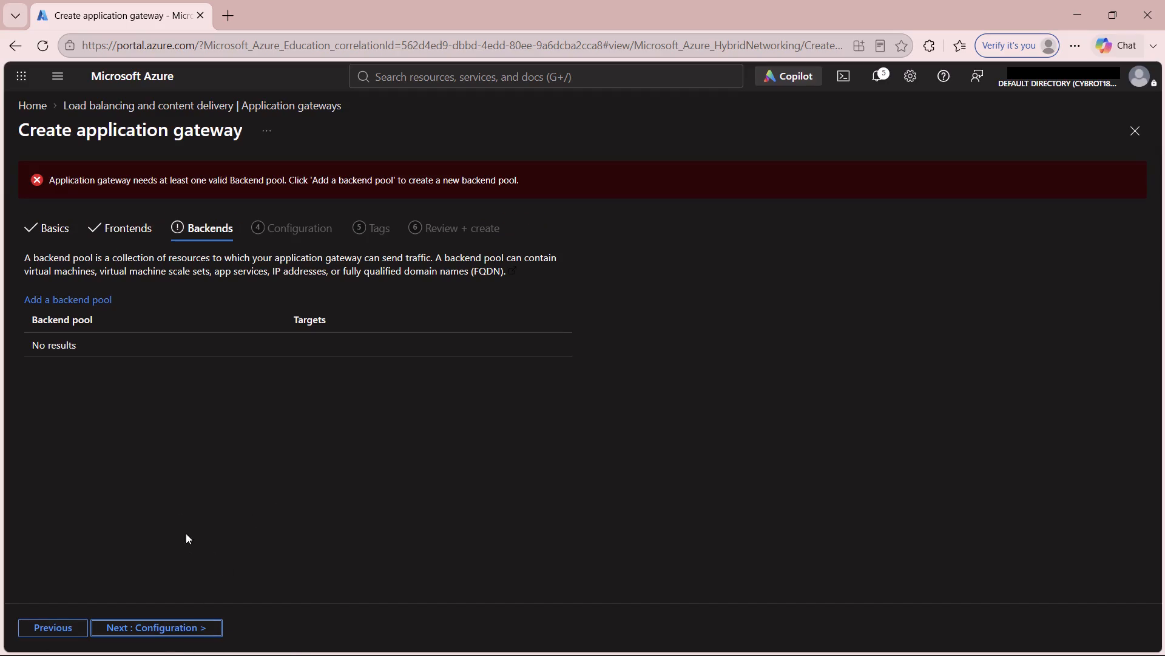
# Start adding a backend pool named BackendPool, leaving the option to add it without targets at No.
pyautogui.click(79, 303)
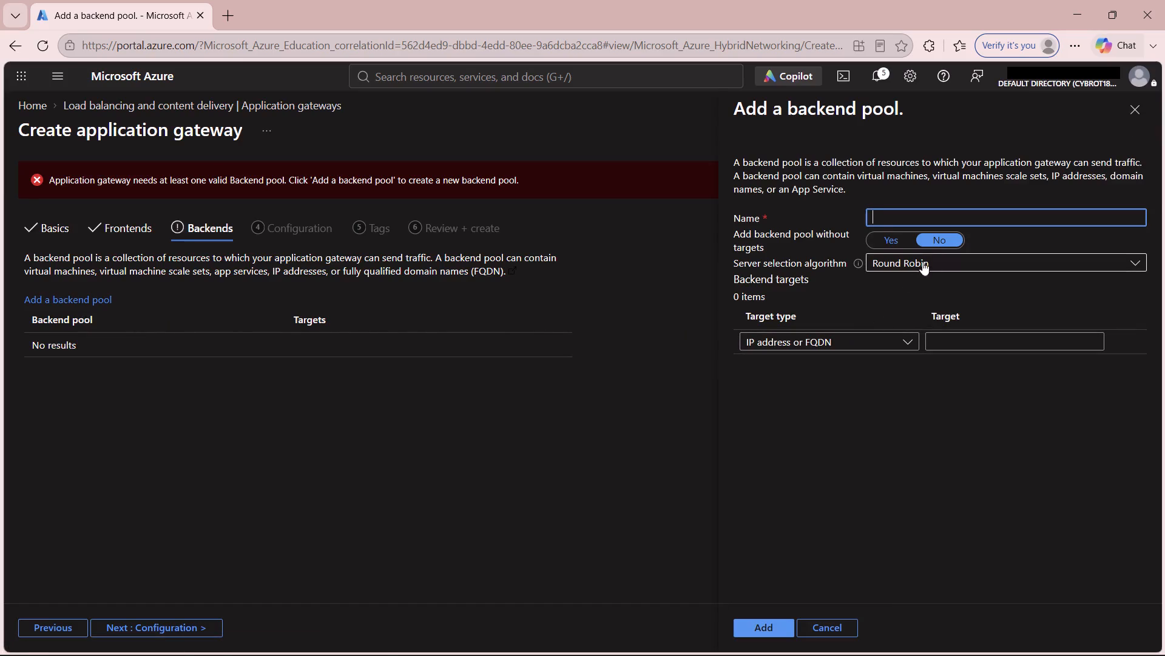
pyautogui.click(893, 237)
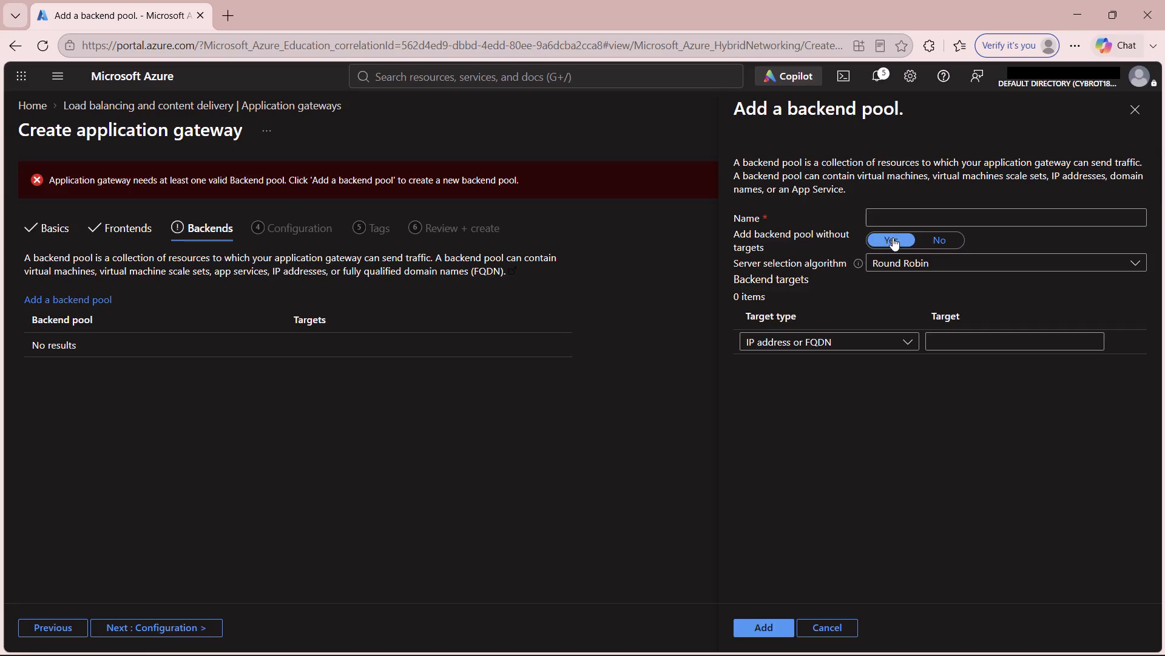
pyautogui.click(936, 243)
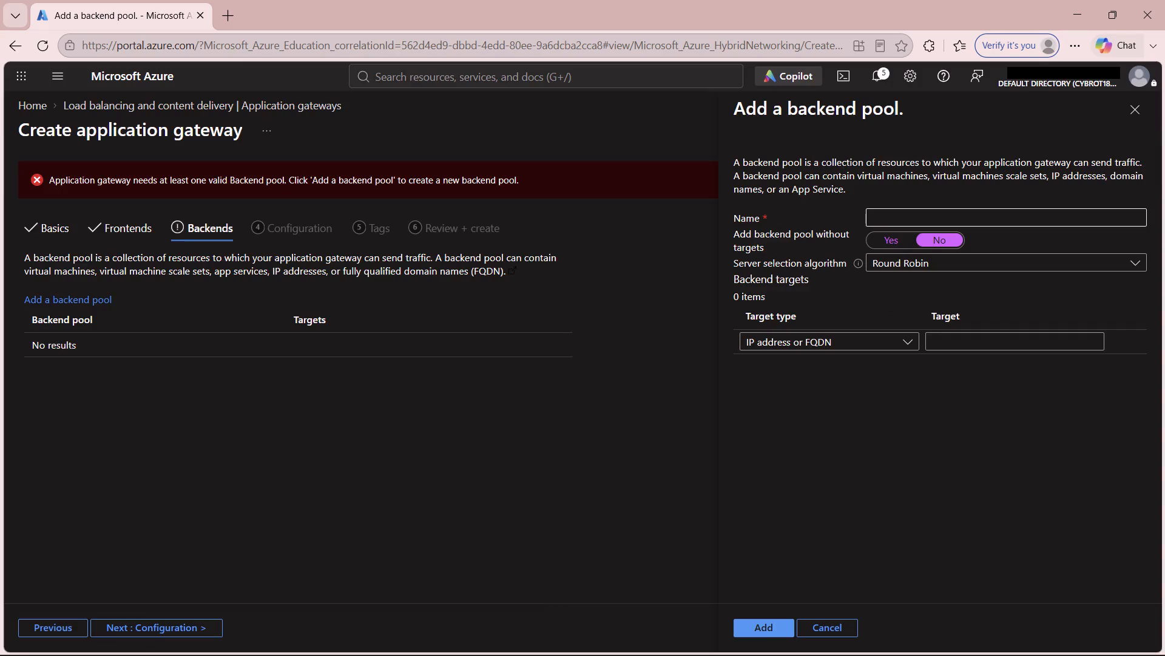
pyautogui.click(907, 222)
pyautogui.write('BackendPool')
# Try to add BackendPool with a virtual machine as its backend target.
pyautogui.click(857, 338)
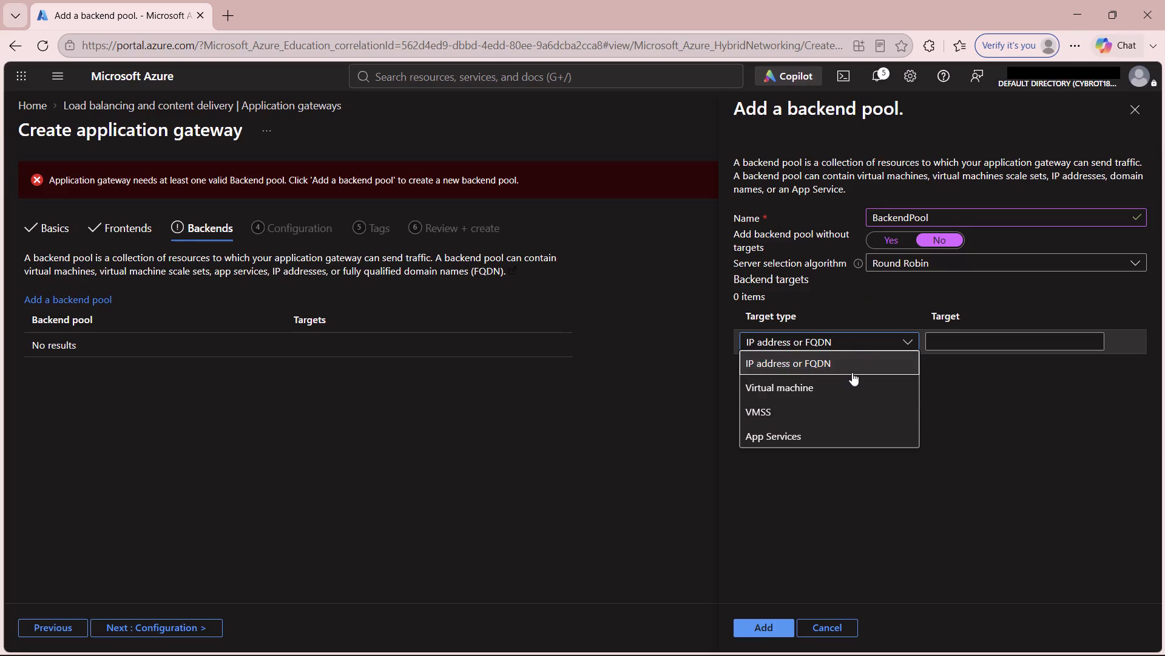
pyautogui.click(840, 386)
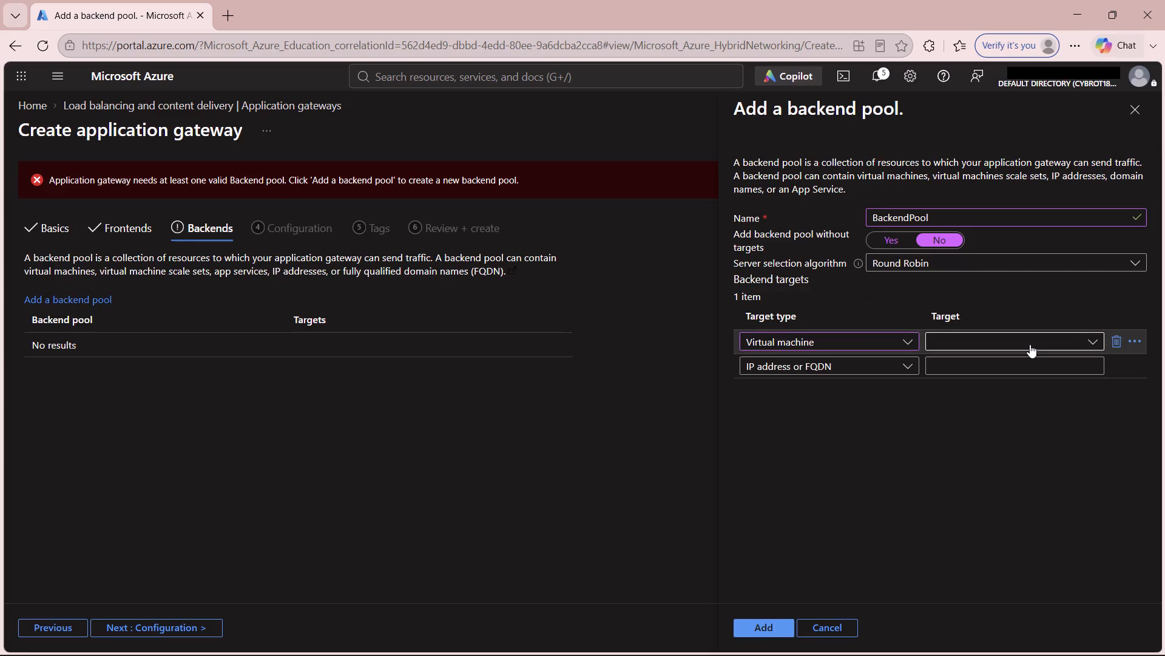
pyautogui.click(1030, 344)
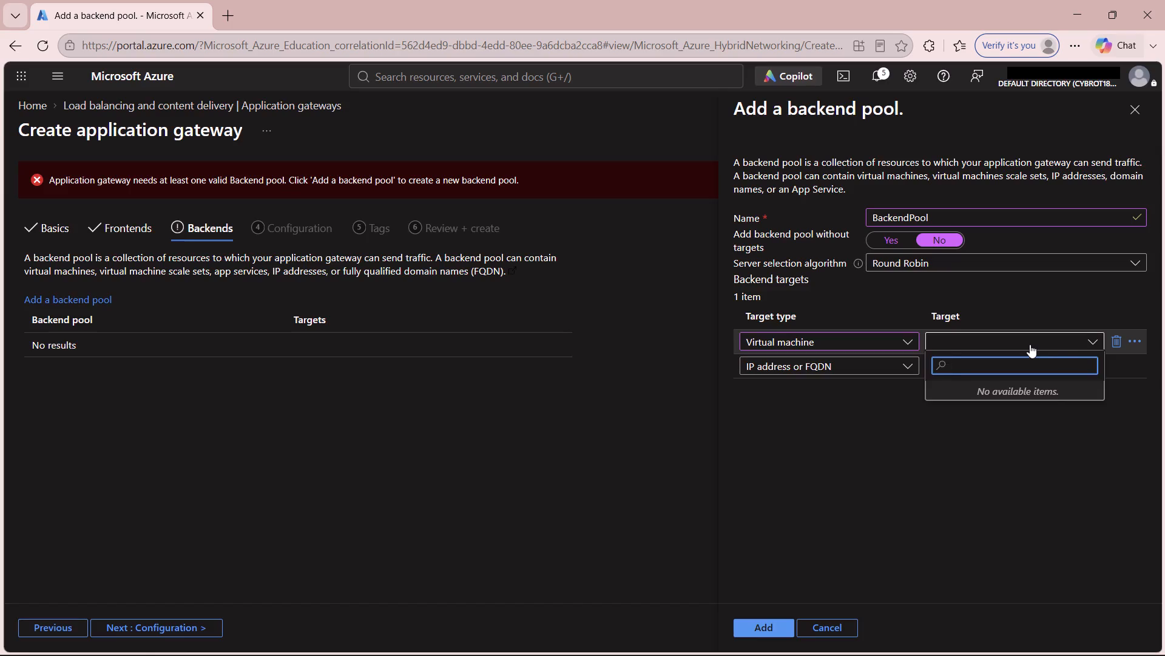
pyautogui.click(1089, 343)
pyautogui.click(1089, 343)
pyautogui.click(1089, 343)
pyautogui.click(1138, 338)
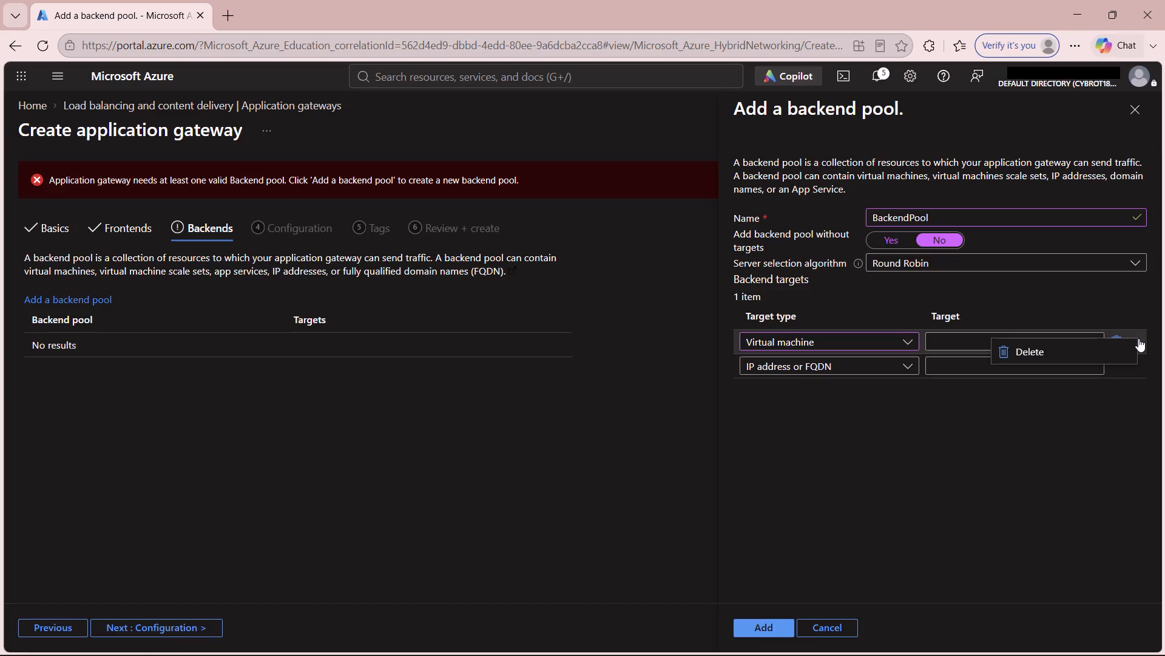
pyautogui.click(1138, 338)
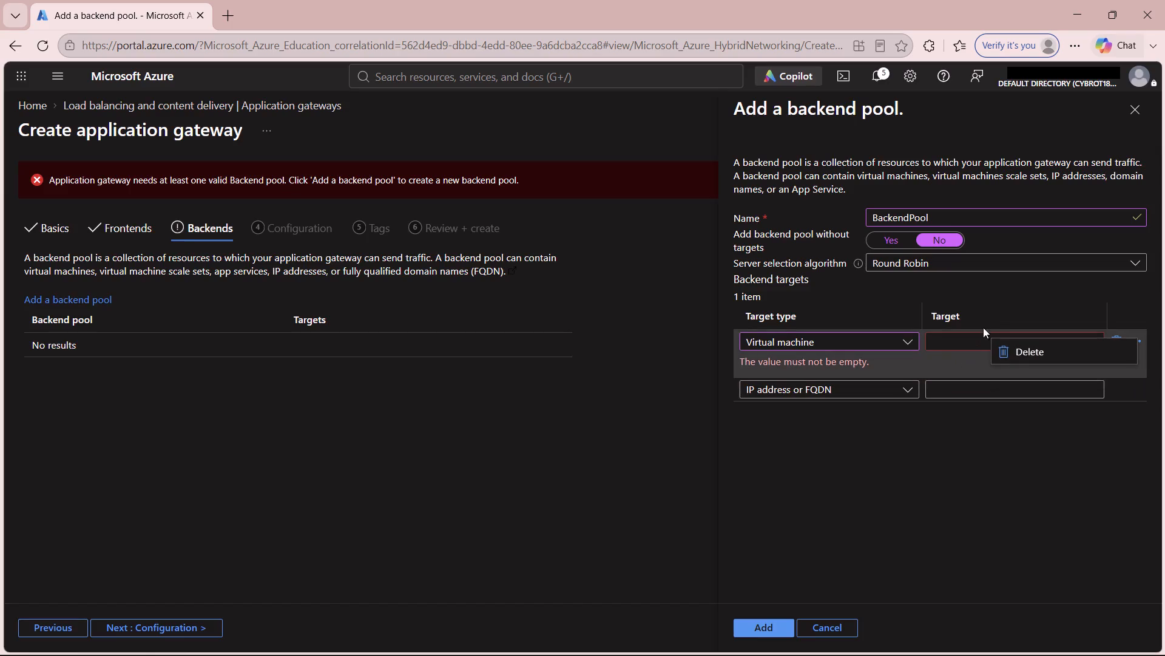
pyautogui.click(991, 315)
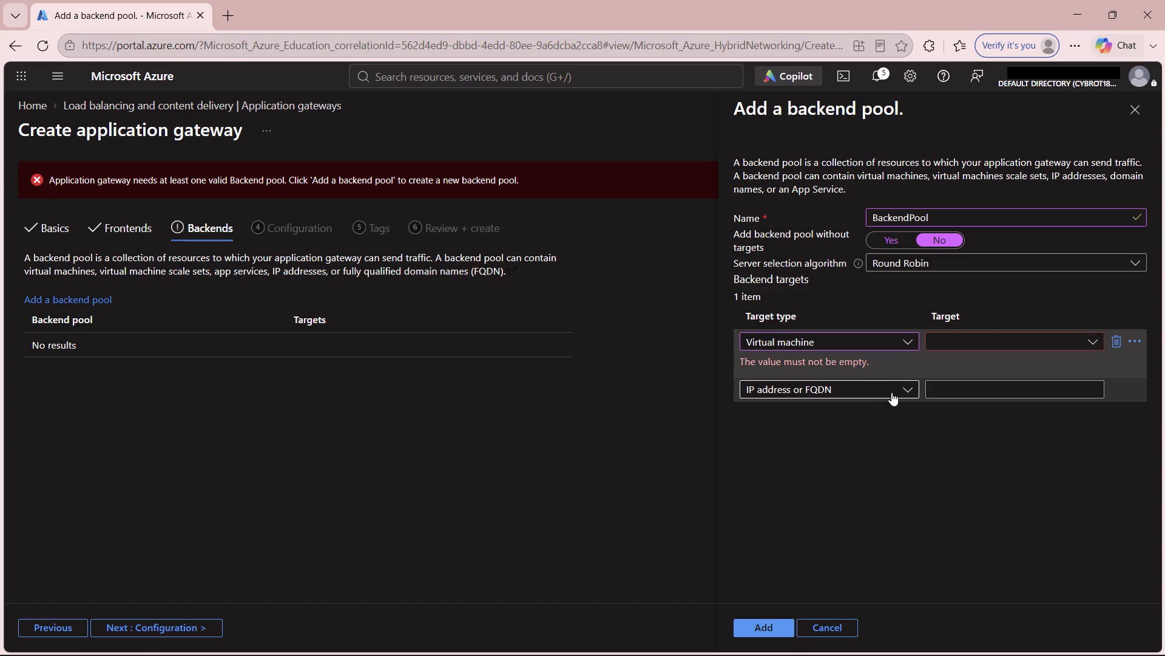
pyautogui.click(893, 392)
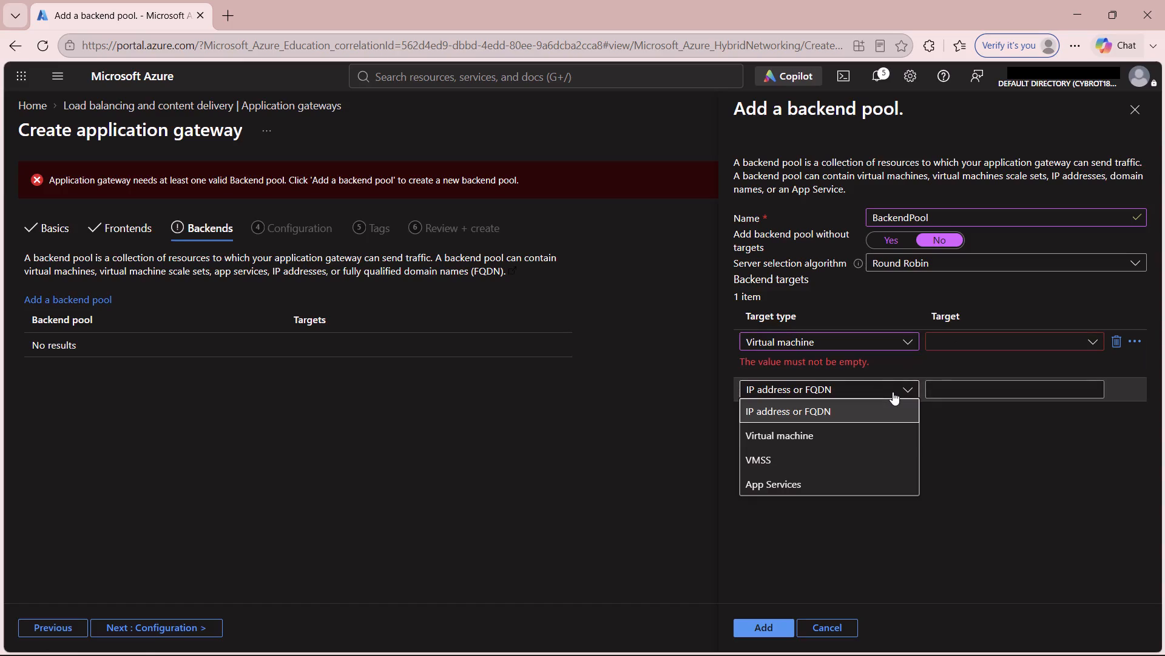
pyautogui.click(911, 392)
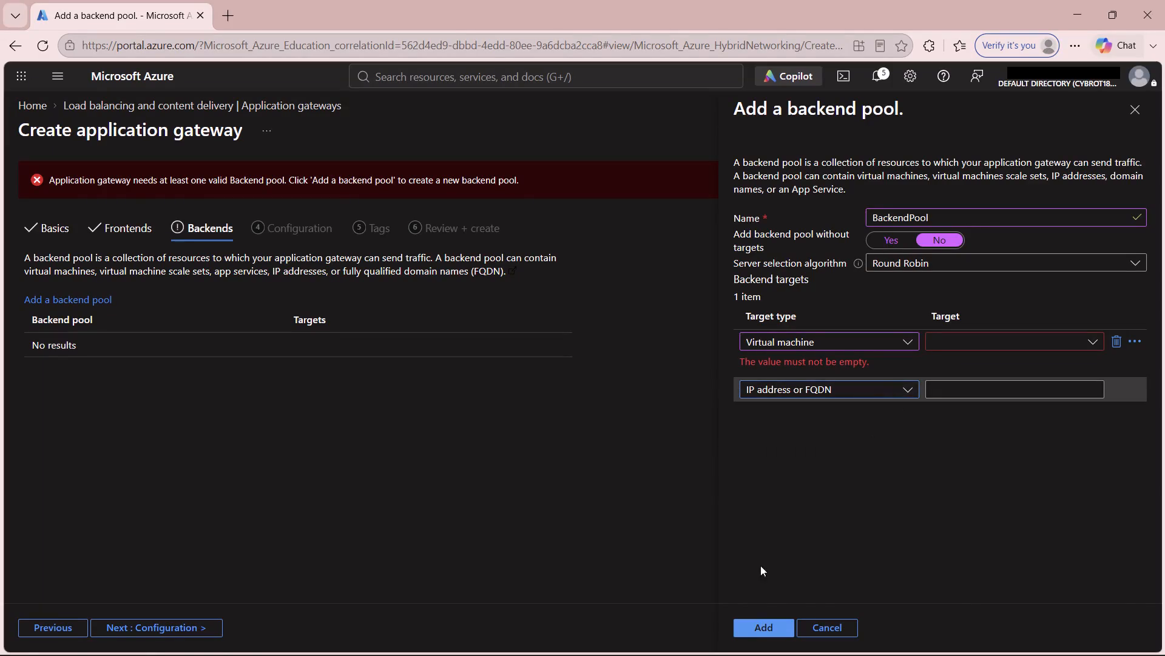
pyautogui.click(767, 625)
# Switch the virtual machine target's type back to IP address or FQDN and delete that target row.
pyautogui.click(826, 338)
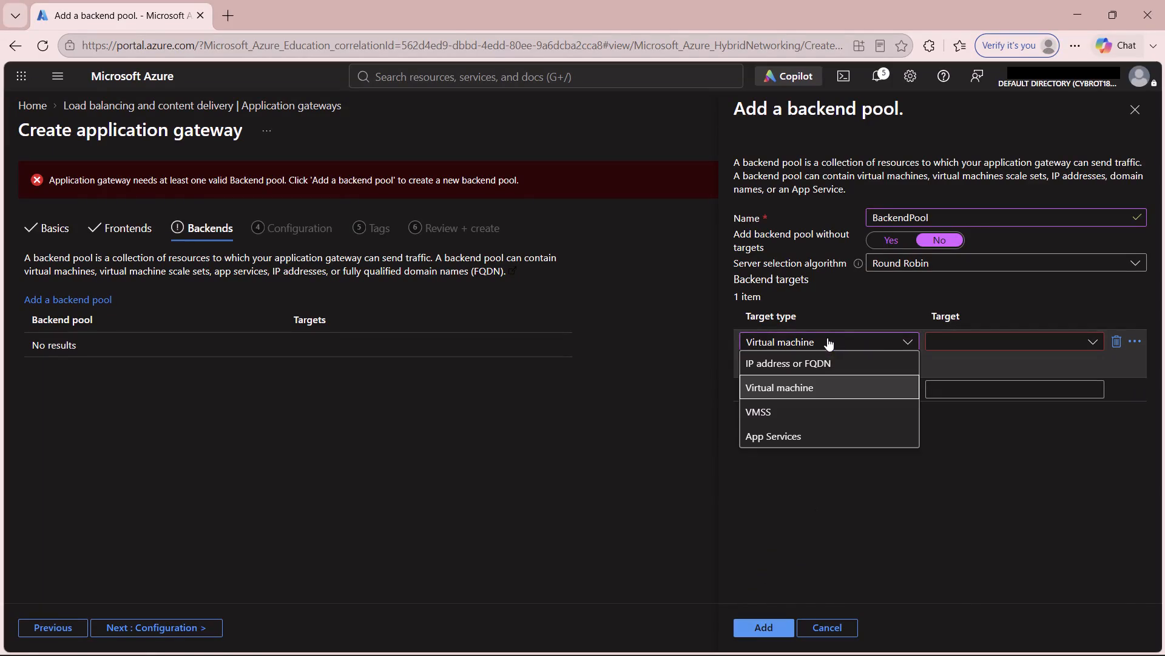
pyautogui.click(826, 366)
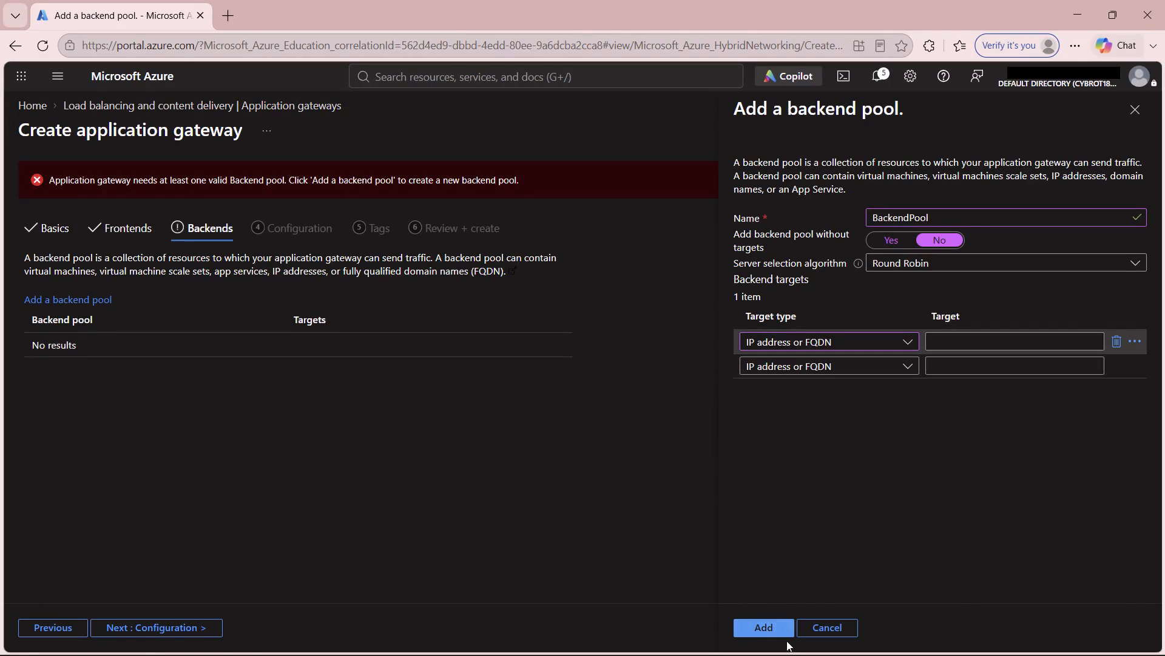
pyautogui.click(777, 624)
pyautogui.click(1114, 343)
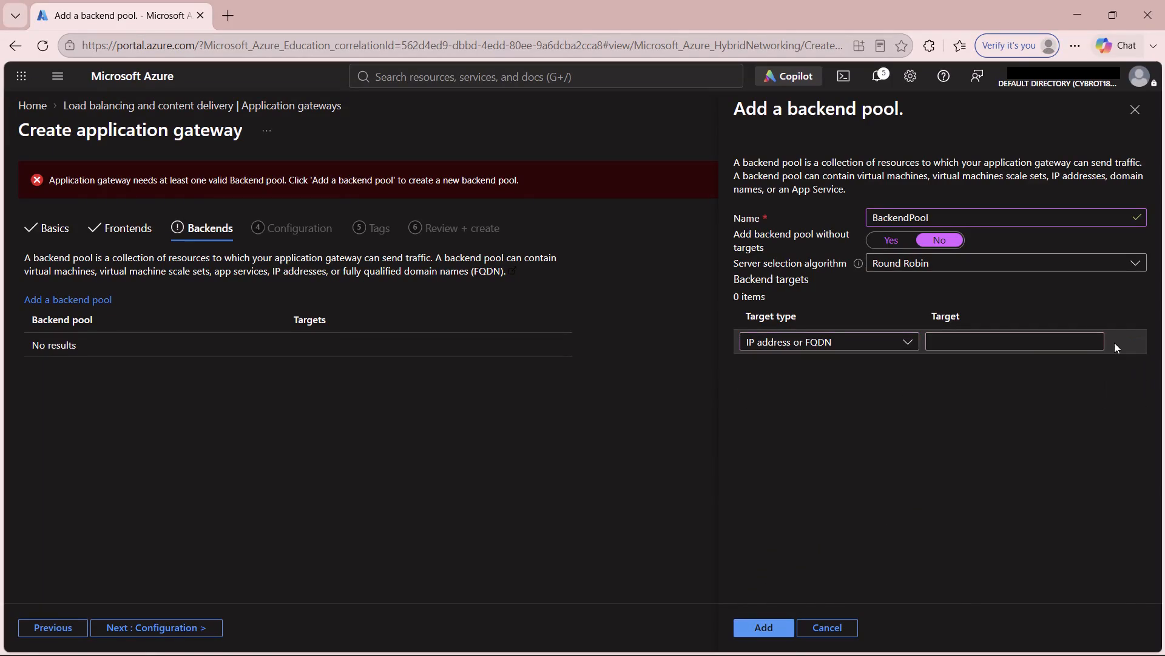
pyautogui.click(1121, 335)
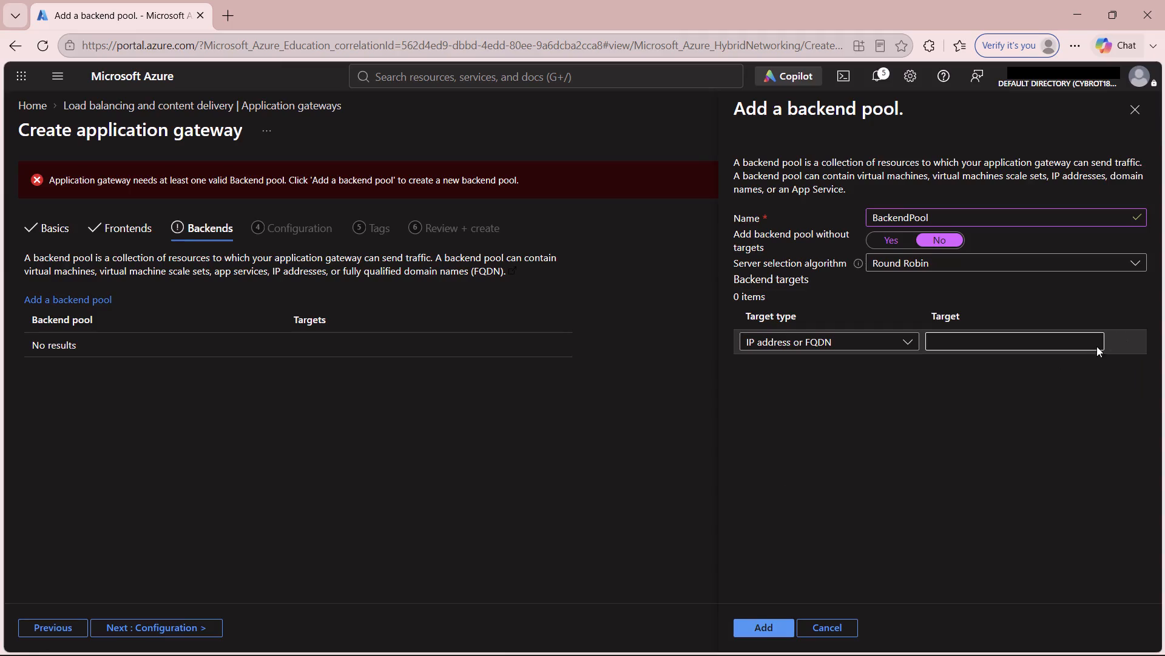
# Add BackendPool without any targets and continue to the gateway's configuration stage.
pyautogui.click(760, 626)
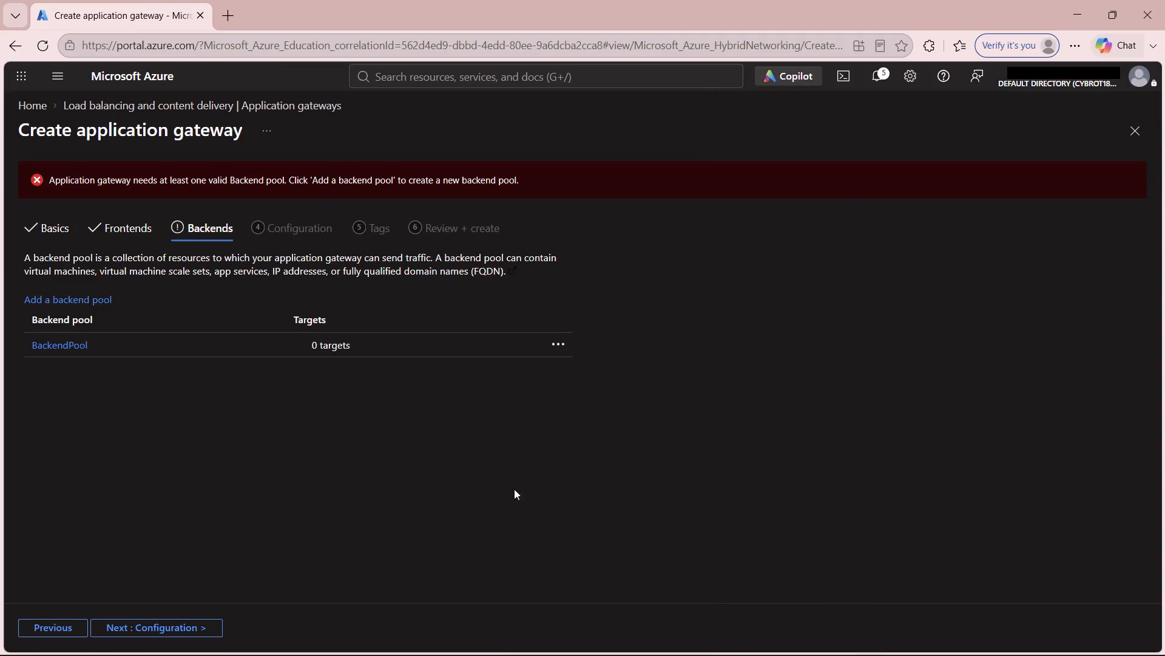
pyautogui.click(140, 626)
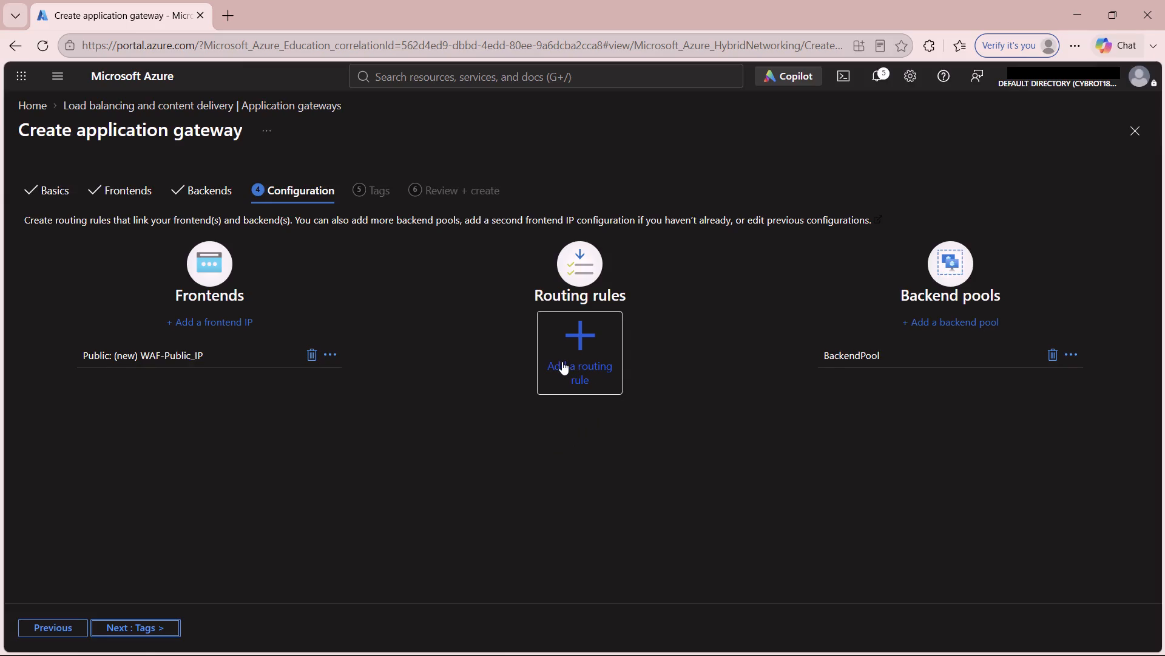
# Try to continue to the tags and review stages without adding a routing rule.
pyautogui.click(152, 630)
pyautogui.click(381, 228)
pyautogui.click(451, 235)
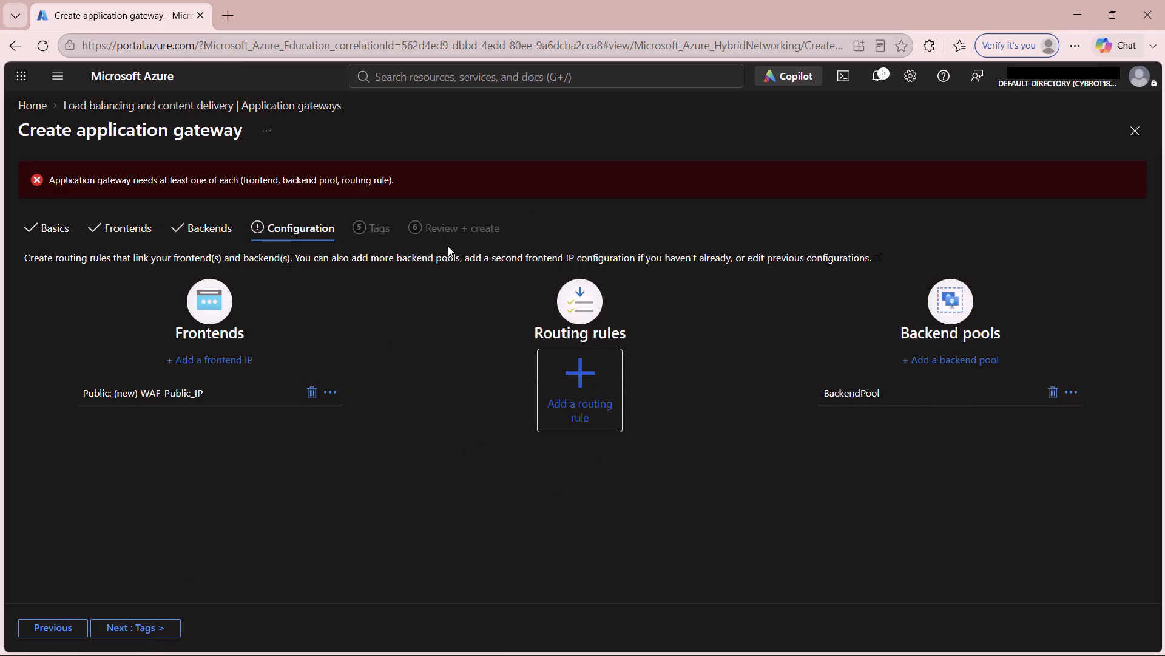
# Start a routing rule named Gurcyber with priority 10 and a listener named abcd, and proceed to its backend targets.
pyautogui.click(555, 381)
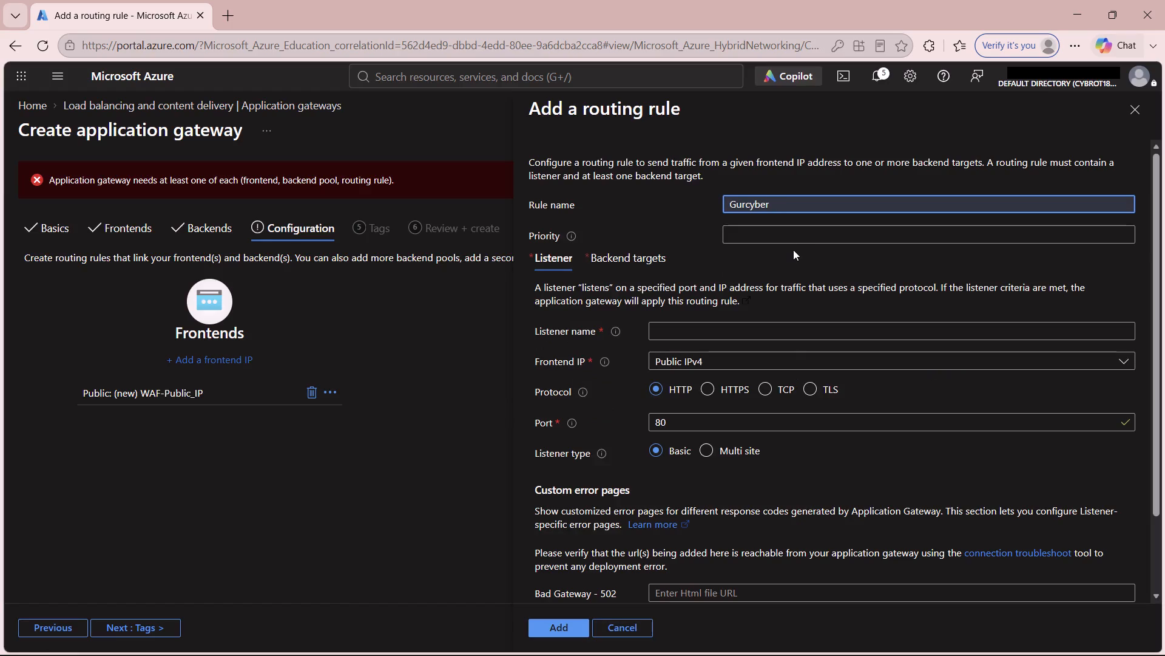
pyautogui.click(786, 233)
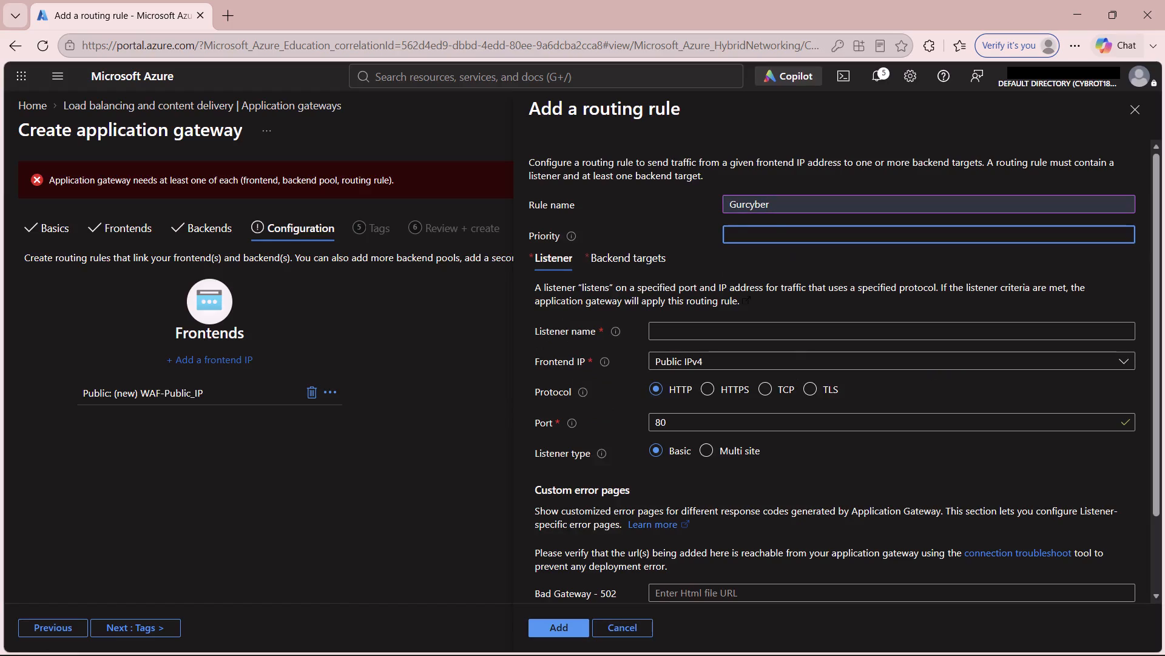
pyautogui.press('1')
pyautogui.press('0')
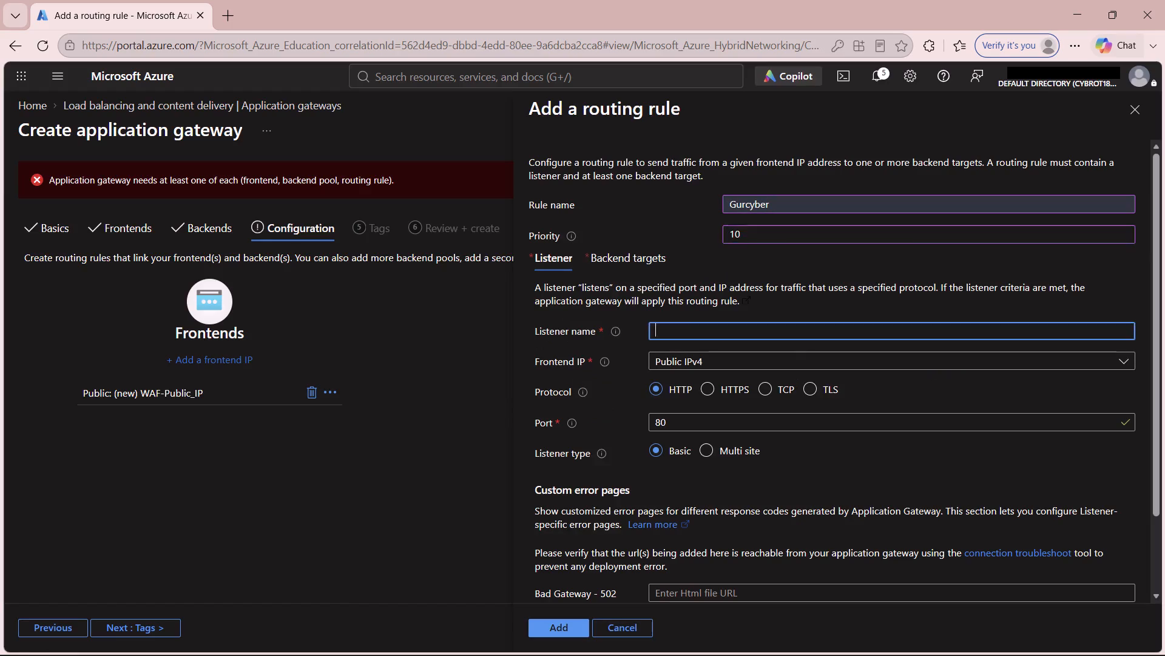
pyautogui.click(693, 332)
pyautogui.write('abcd')
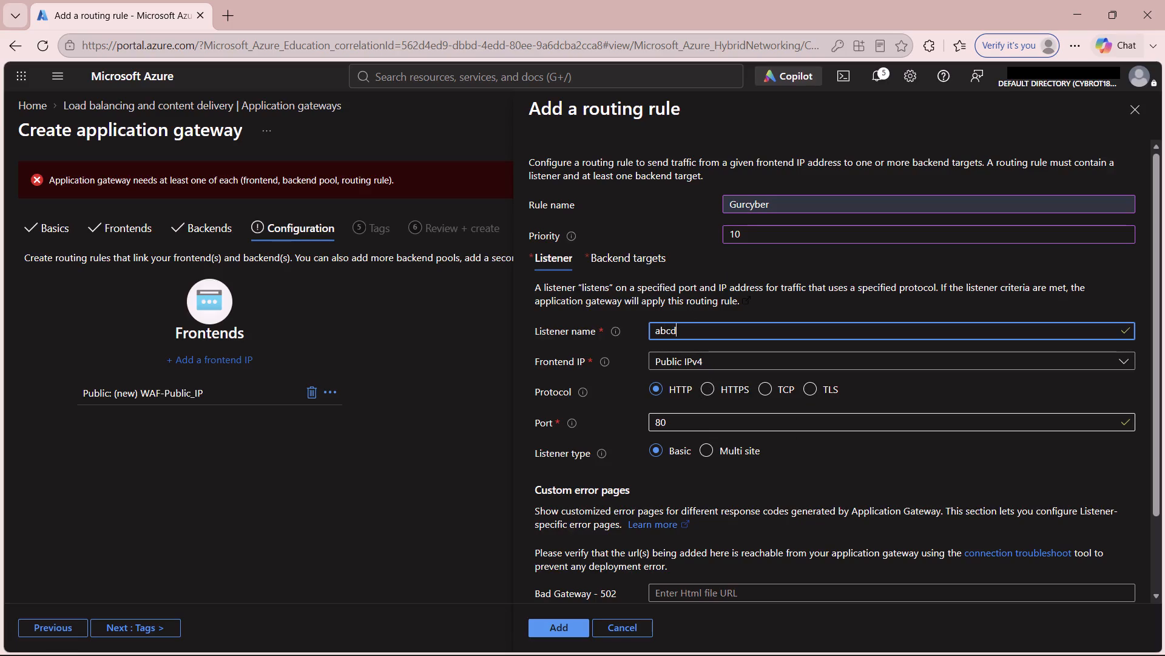
pyautogui.scroll(-2, 701, 425)
pyautogui.click(570, 629)
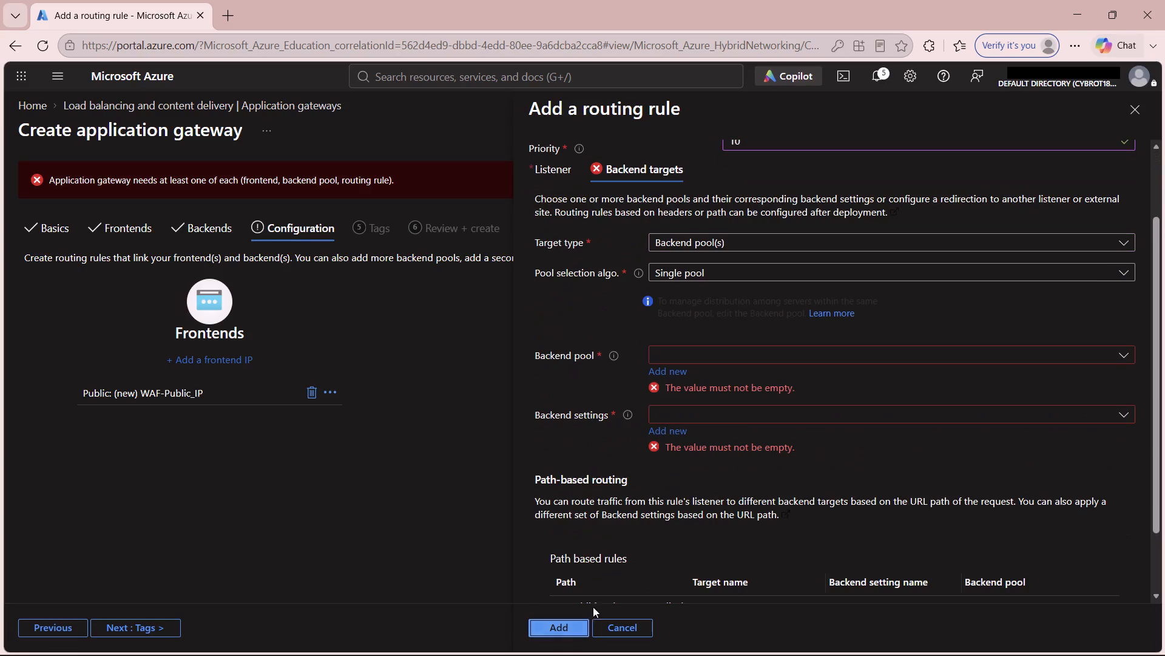
# Choose BackendPool as the routing rule's backend pool.
pyautogui.click(701, 350)
pyautogui.click(728, 374)
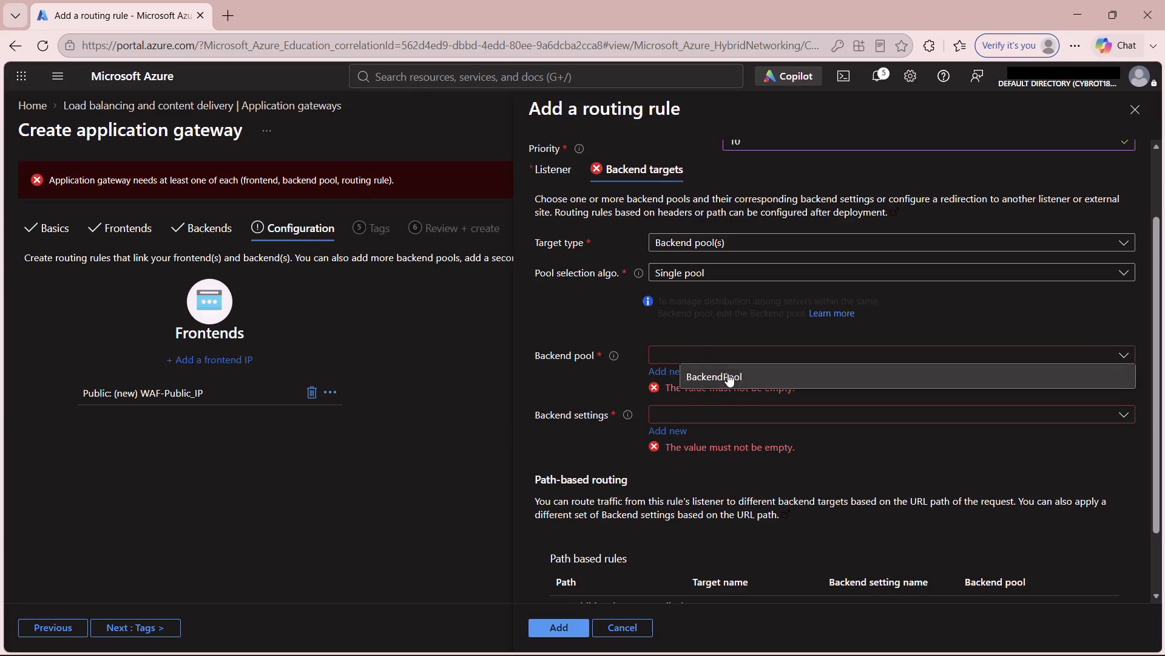
# Create a backend setting named ascd for the routing rule and add the rule to the gateway.
pyautogui.click(720, 394)
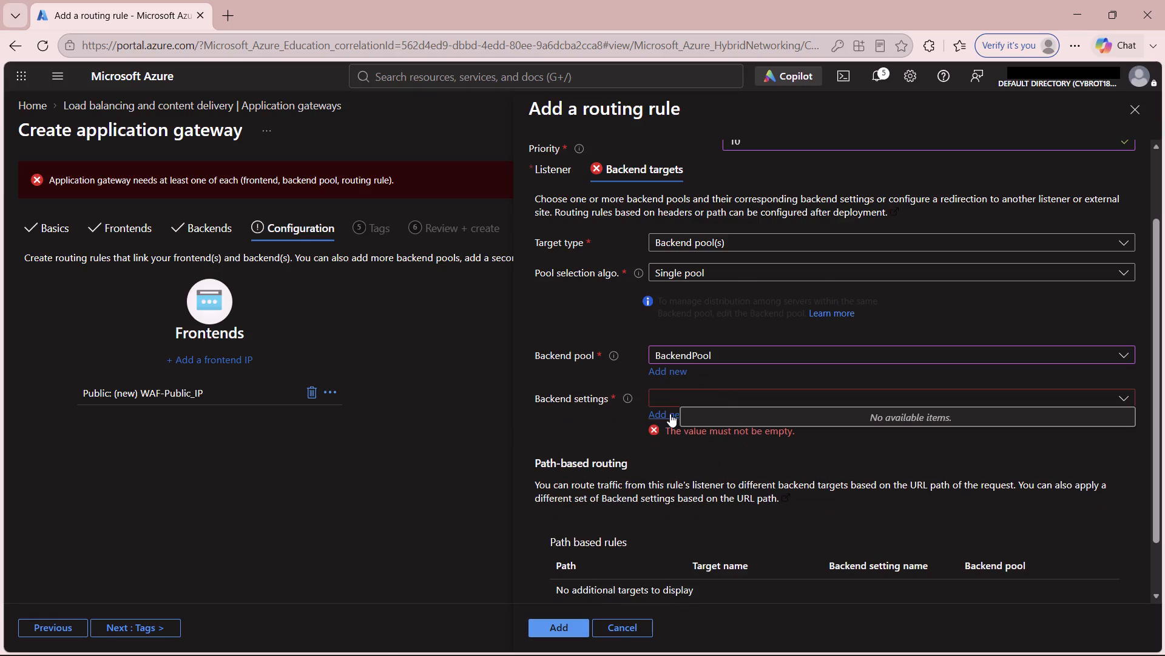
pyautogui.click(670, 414)
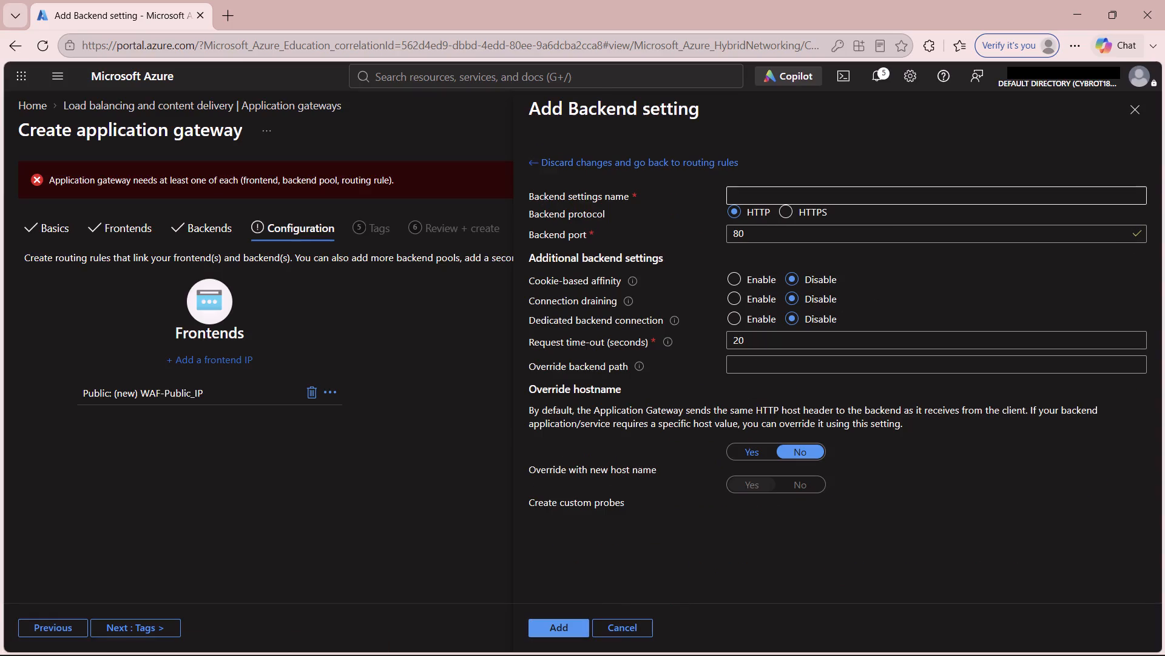
pyautogui.click(760, 194)
pyautogui.write('asc')
pyautogui.press('d')
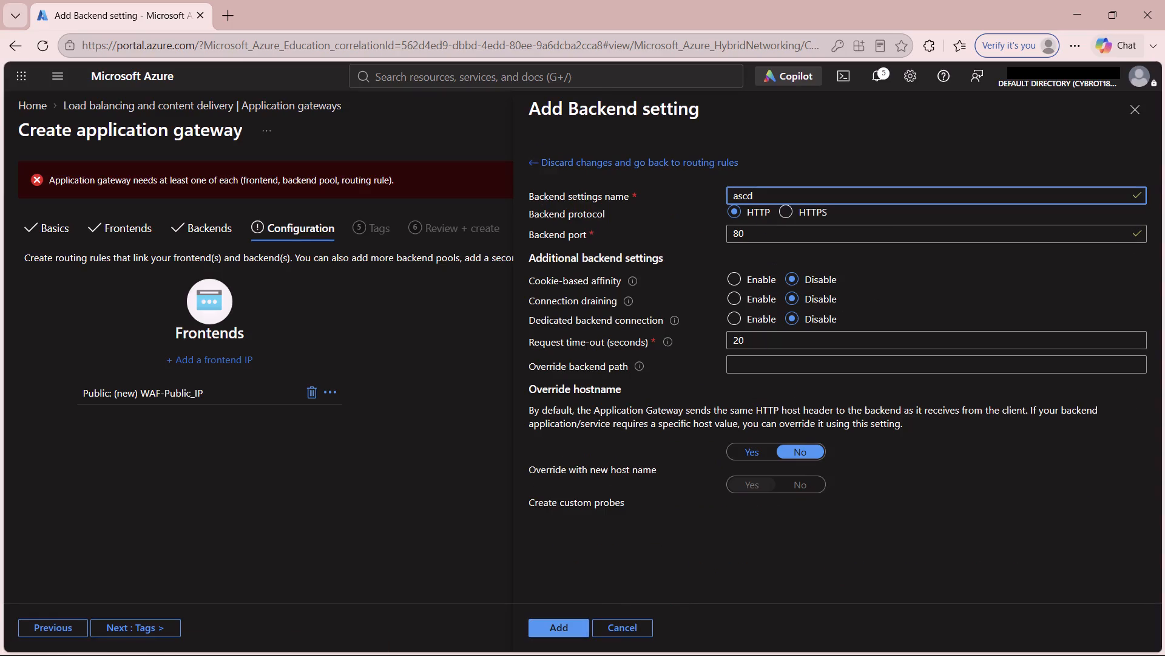
pyautogui.click(558, 624)
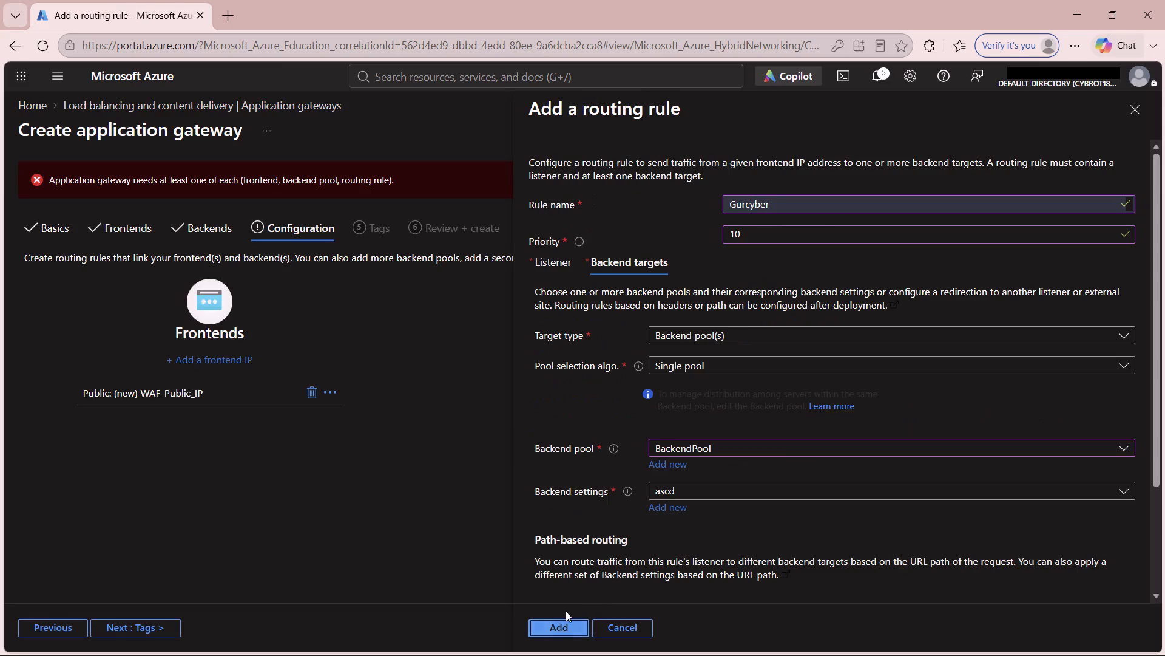
pyautogui.scroll(-3, 668, 531)
pyautogui.click(554, 629)
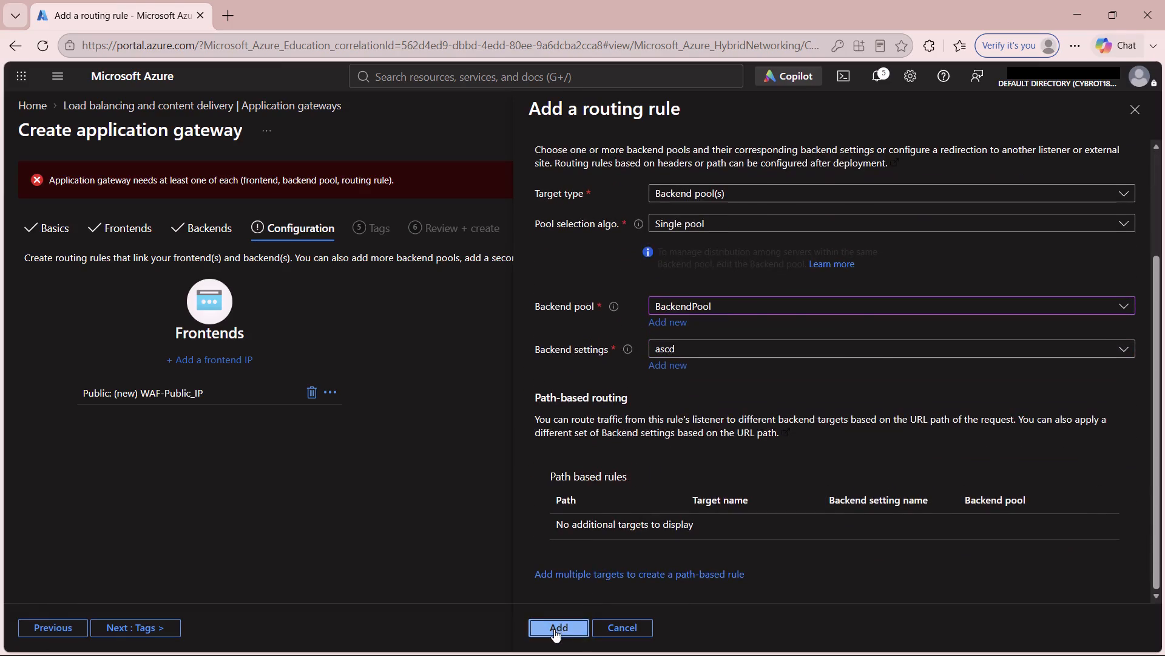
# Continue past the tags to the review and create the application gateway.
pyautogui.click(150, 629)
pyautogui.click(157, 632)
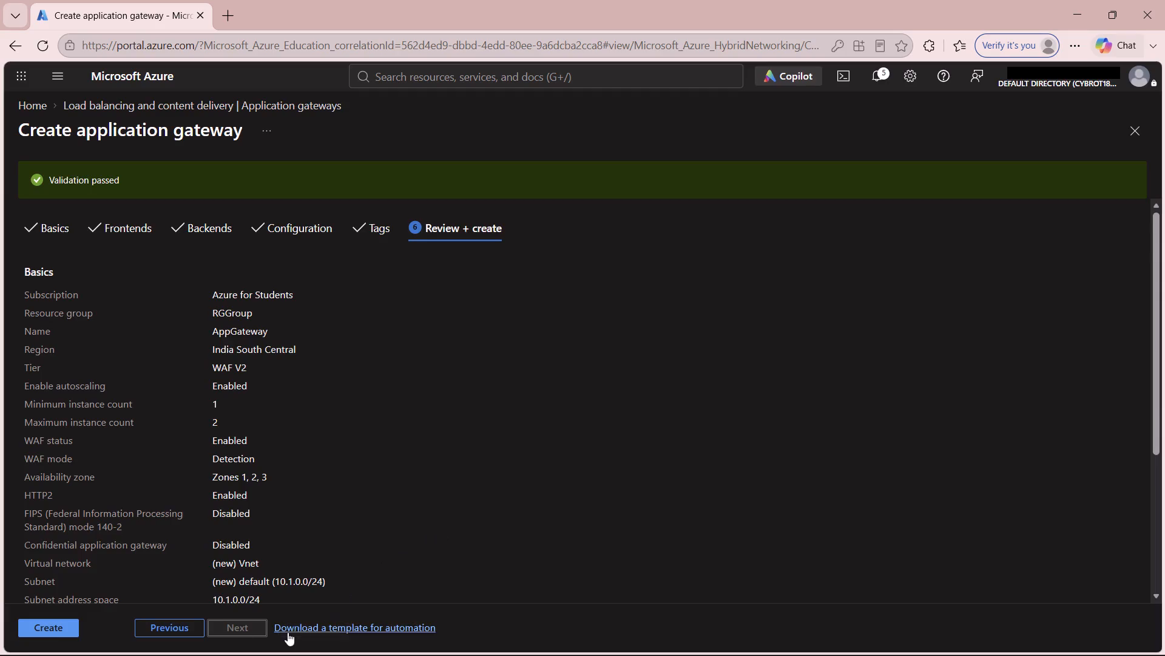
pyautogui.click(37, 626)
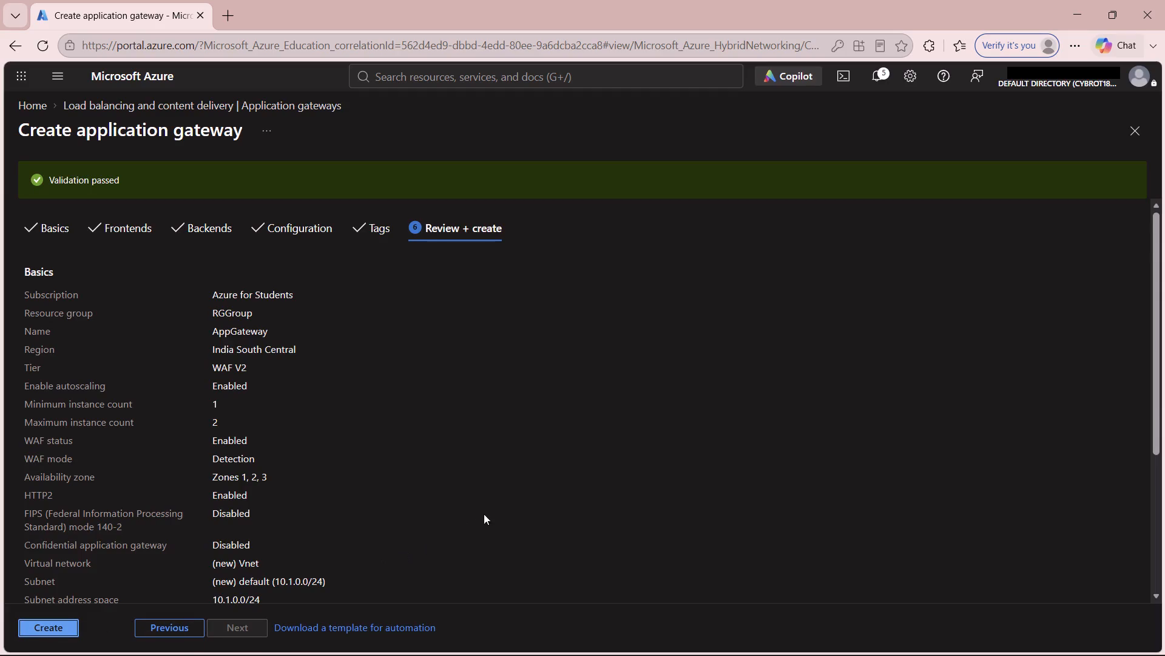